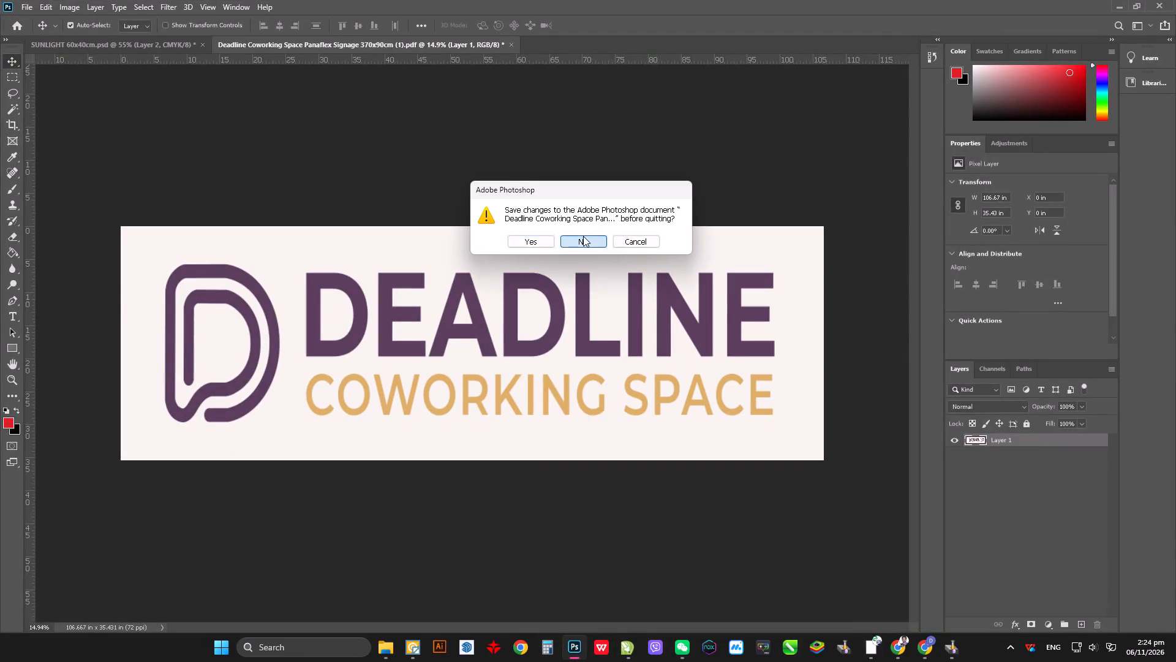
# Cancel quitting at the save prompt for SUNLIGHT 60x40cm.psd, keeping that document open.
pyautogui.click(658, 235)
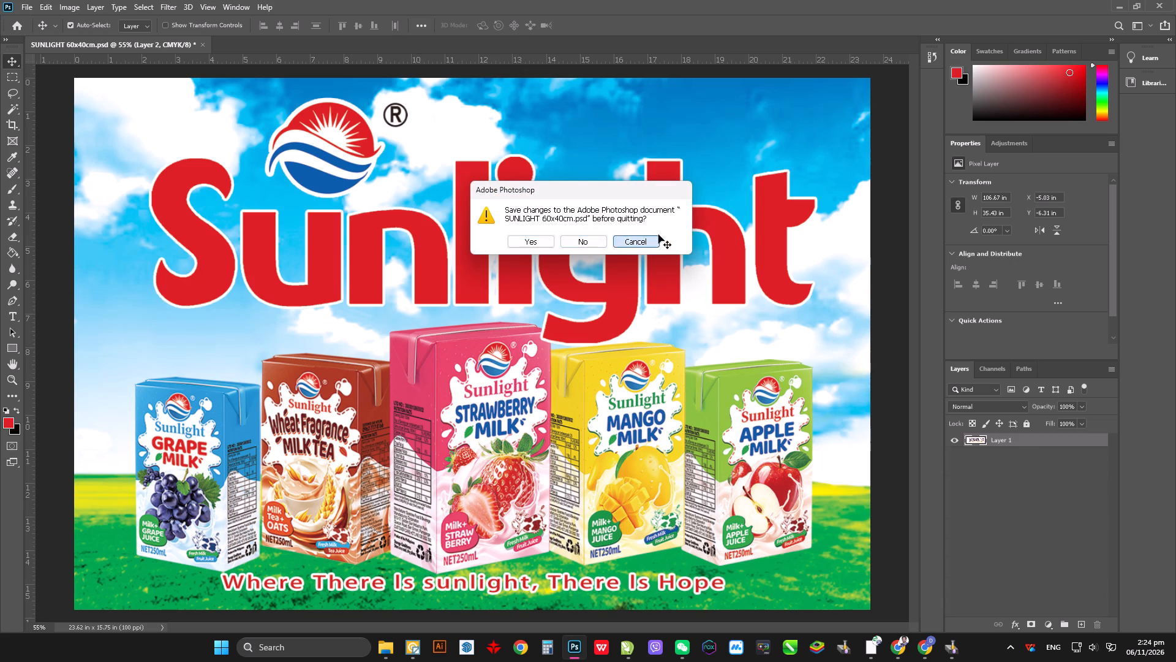
# Close the SUNLIGHT 60x40cm.psd document without saving its changes.
pyautogui.keyDown('alt'); pyautogui.scroll(-4, 458, 294); pyautogui.keyUp('alt')
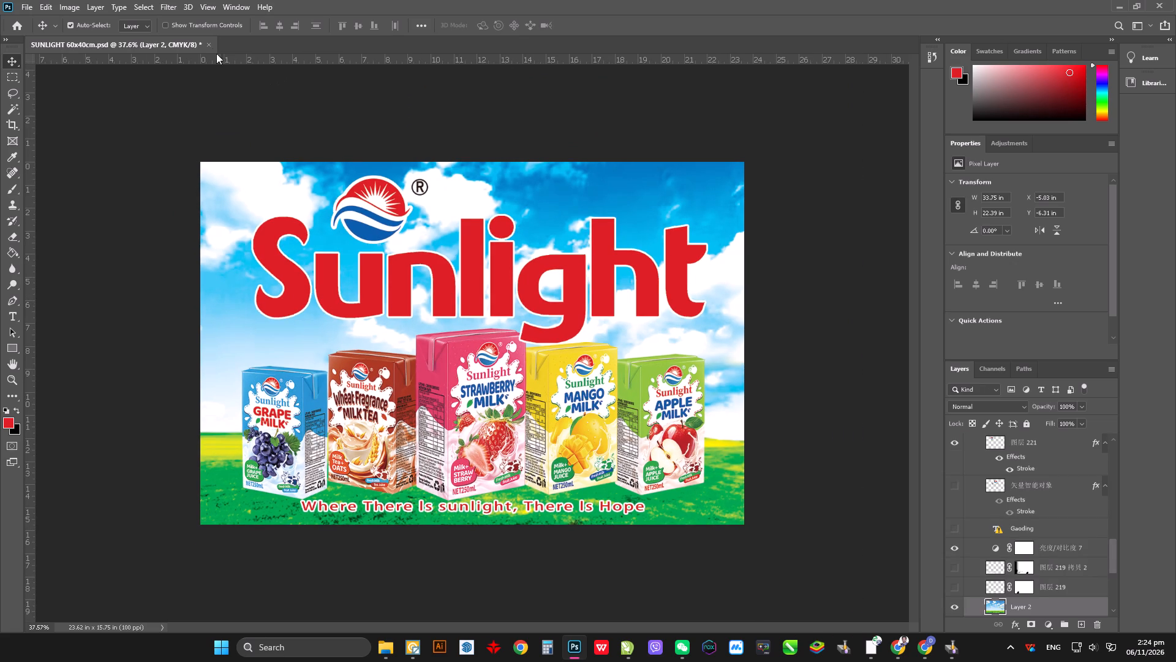
pyautogui.click(208, 38)
pyautogui.click(208, 42)
pyautogui.moveTo(598, 242); pyautogui.dragTo(587, 240)
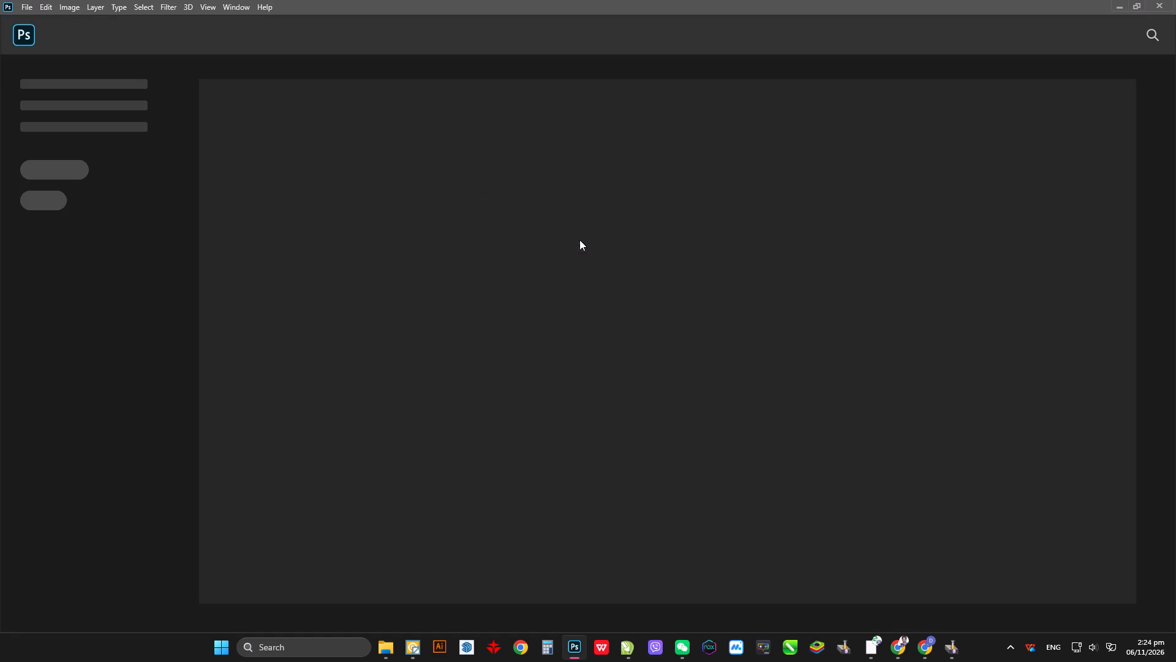
# Switch to Weixin and view the Sunlight poster image sent with the watermark removal request, closing the preview again.
pyautogui.click(670, 654)
pyautogui.click(298, 417)
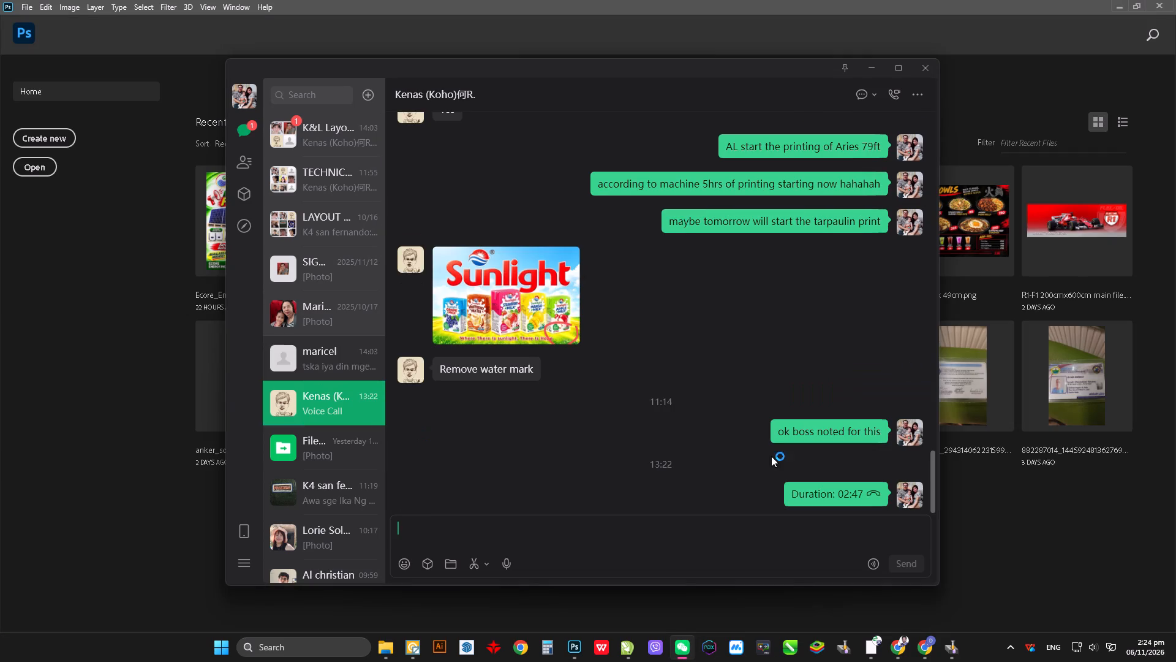
pyautogui.click(518, 291)
pyautogui.rightClick(638, 251)
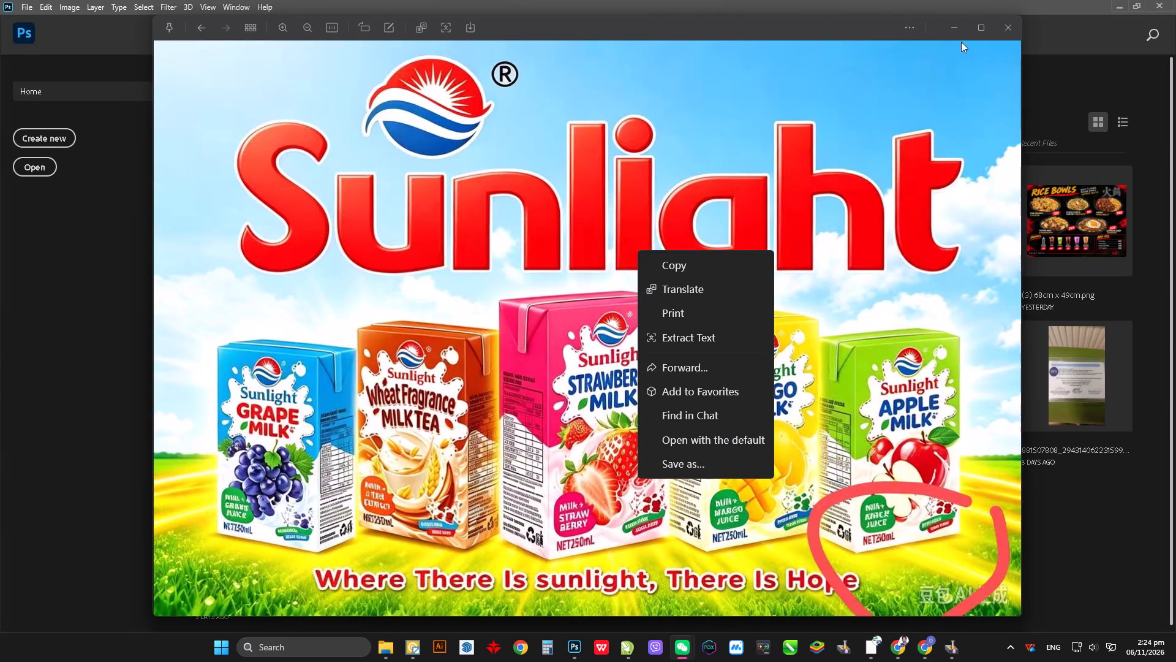
pyautogui.click(993, 28)
pyautogui.click(1000, 29)
# Open the newest Ecore Energy poster image from the K&L Layout Team chat in a maximized preview.
pyautogui.click(339, 134)
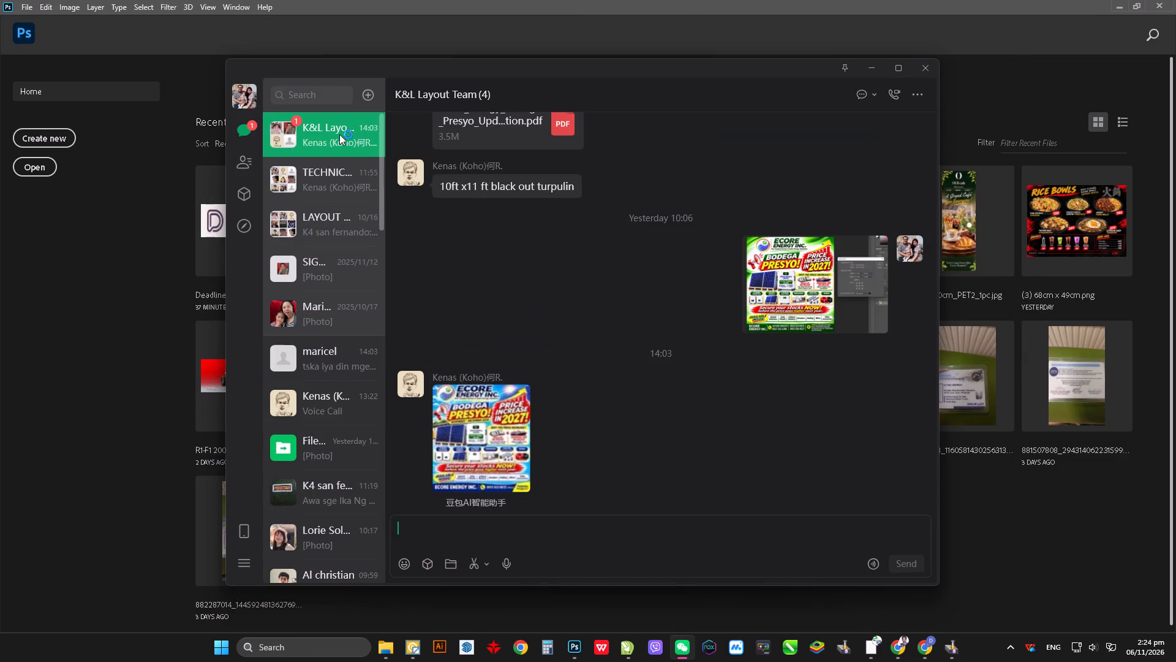
pyautogui.click(483, 449)
pyautogui.scroll(11, 608, 262)
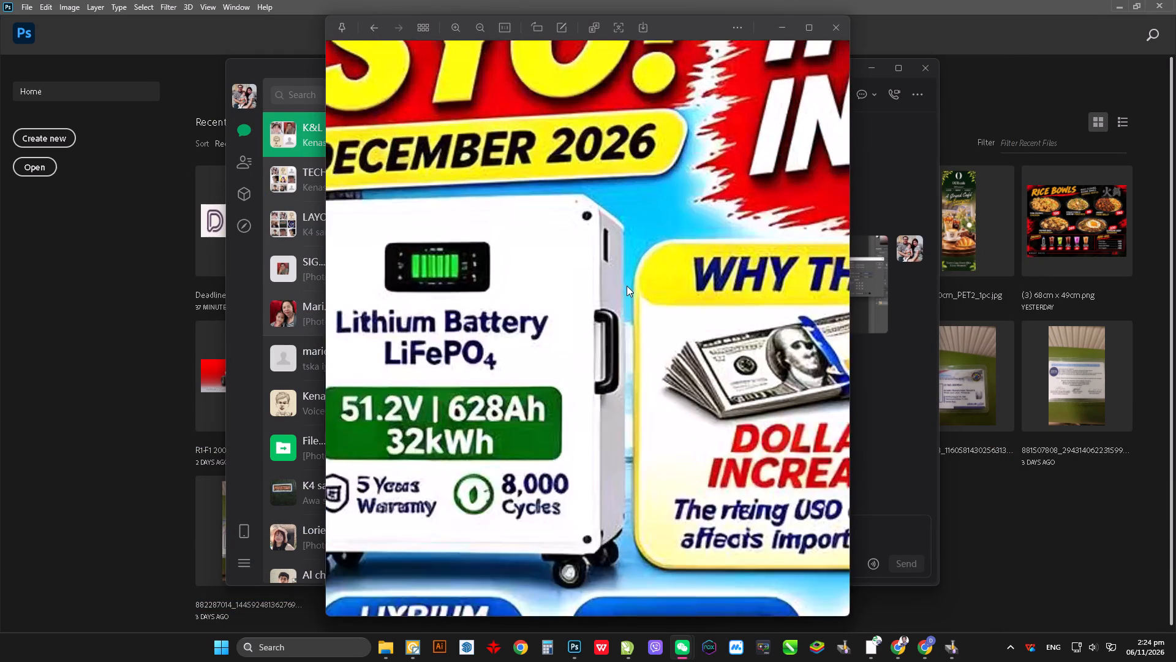
pyautogui.scroll(6, 627, 286)
pyautogui.scroll(-4, 797, 87)
pyautogui.click(799, 27)
# Examine the sharpness of the Ecore poster's lower part, including the product list, contact footer and watermark area.
pyautogui.scroll(-10, 745, 146)
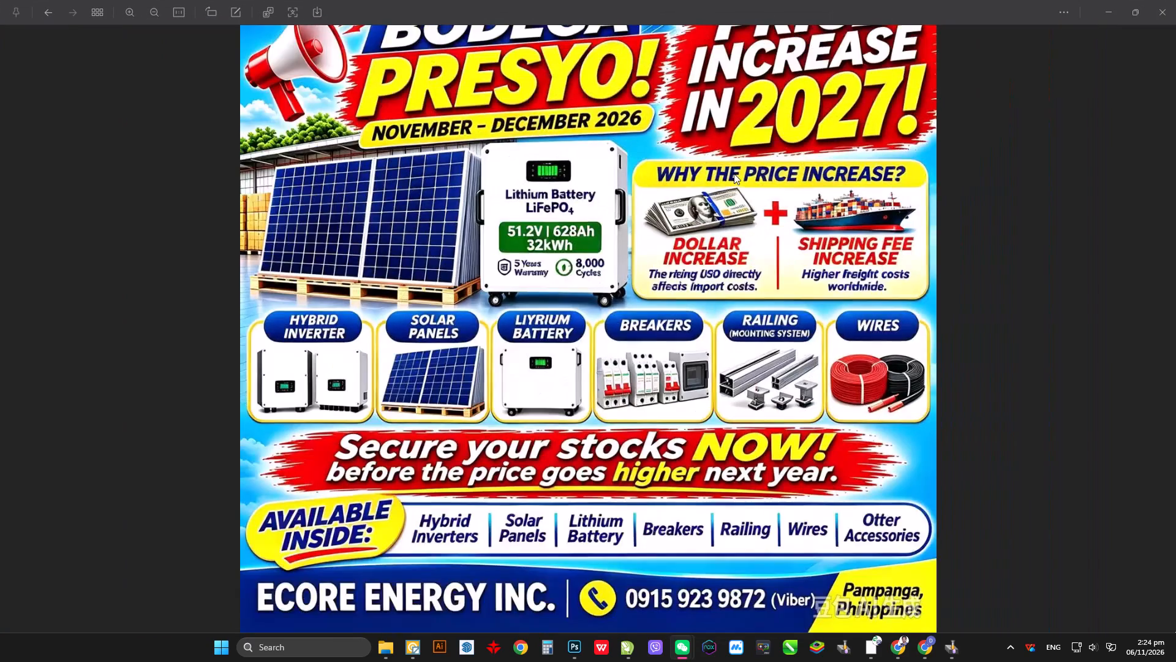
pyautogui.scroll(7, 673, 513)
pyautogui.scroll(-10, 627, 230)
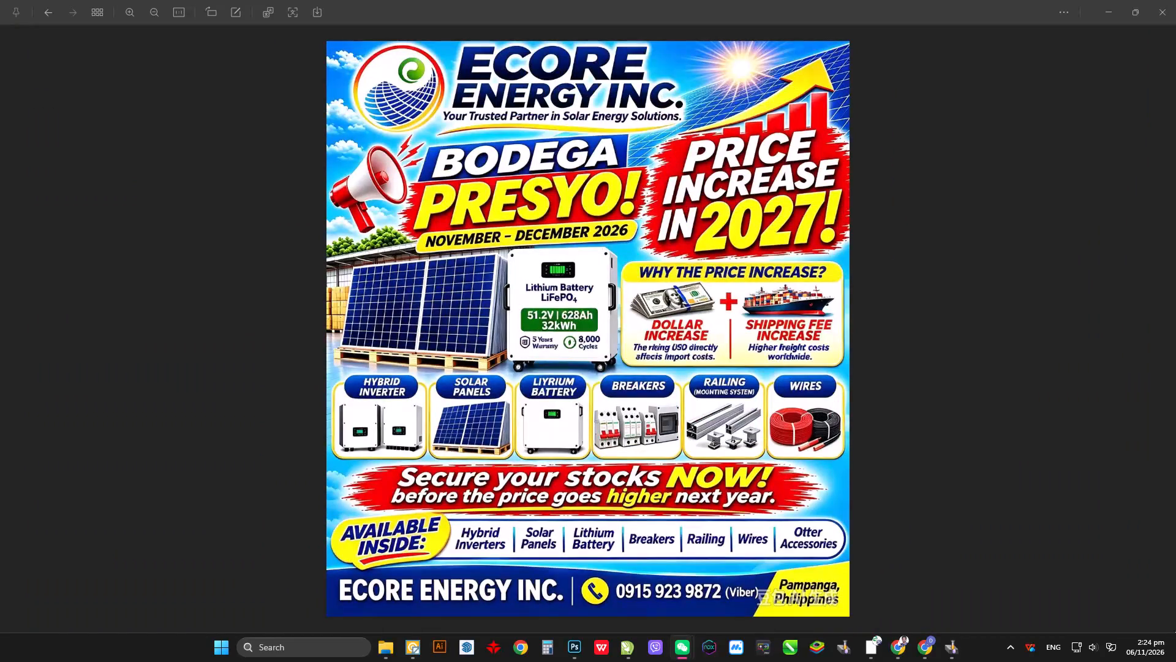
pyautogui.scroll(2, 527, 556)
pyautogui.scroll(-1, 638, 601)
pyautogui.scroll(6, 786, 617)
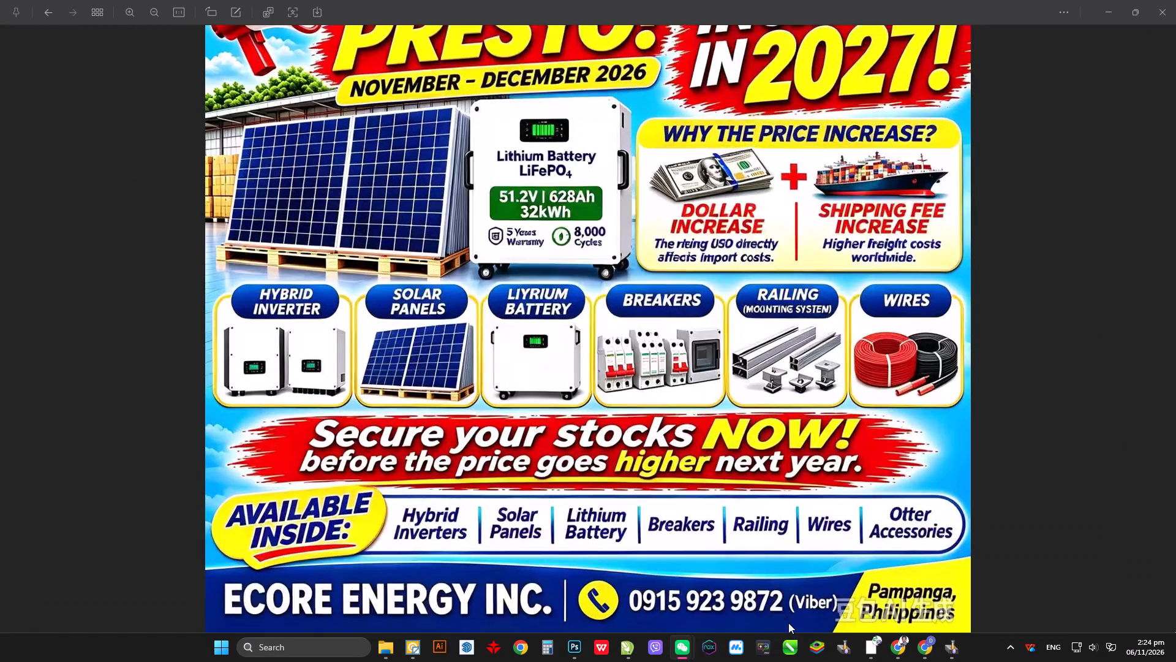
pyautogui.scroll(13, 788, 623)
pyautogui.scroll(-7, 451, 372)
pyautogui.scroll(9, 1020, 552)
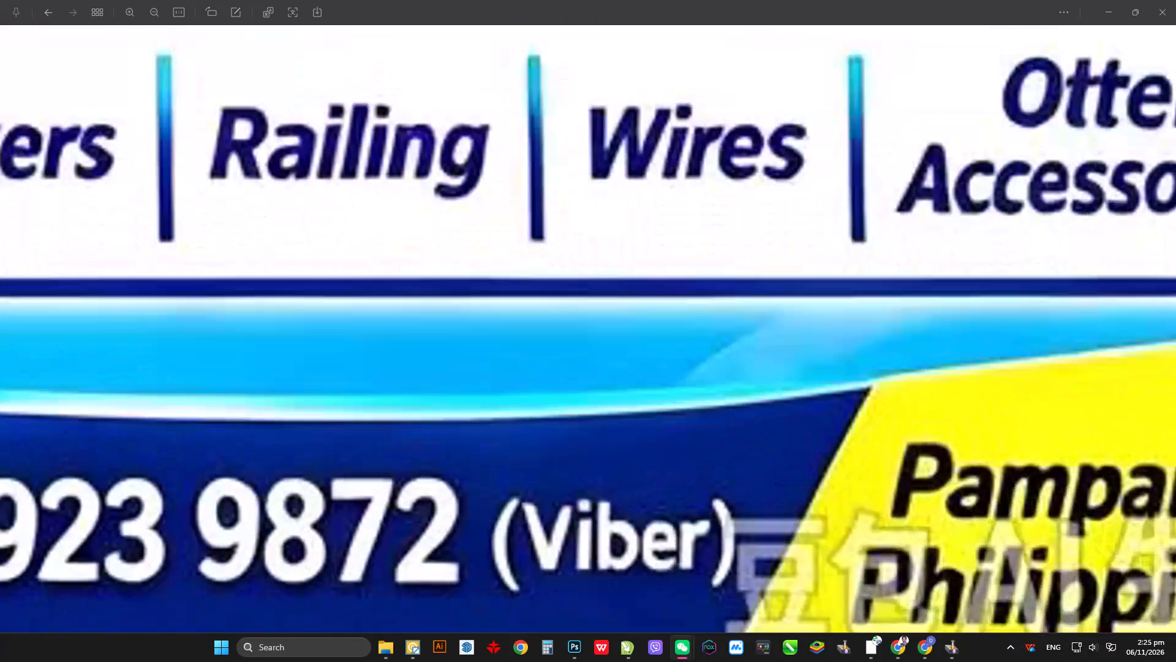
pyautogui.scroll(-7, 699, 430)
pyautogui.scroll(-13, 749, 428)
# Examine the sharpness of the poster's price increase section and its overall layout, ending by closing the preview.
pyautogui.scroll(1, 748, 420)
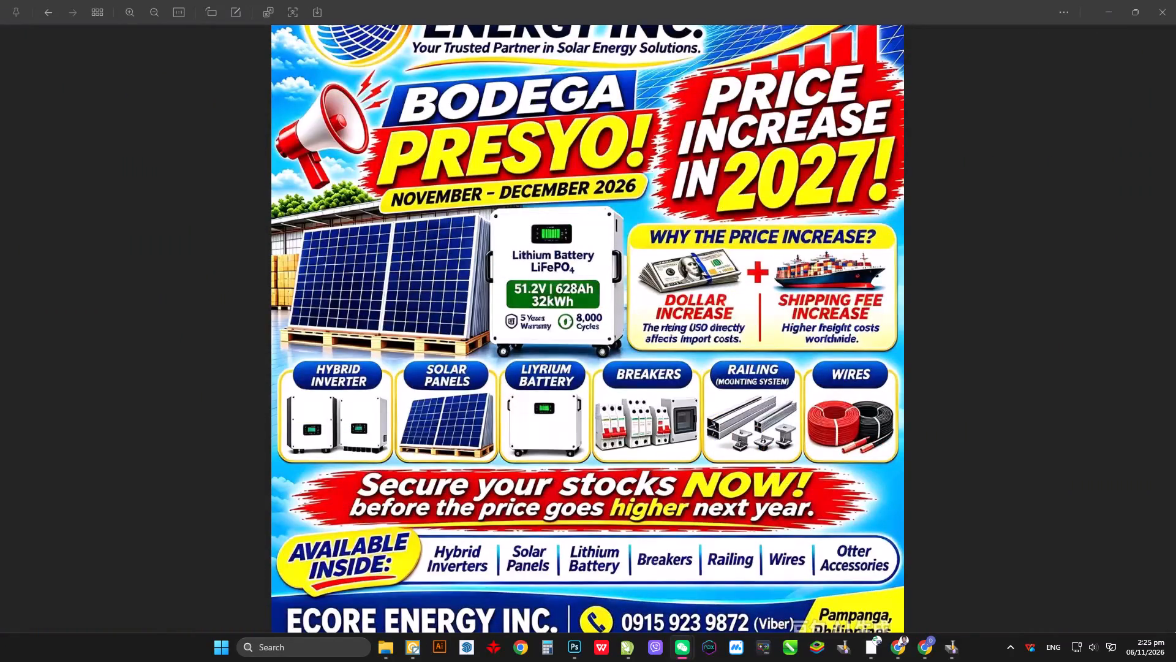
pyautogui.scroll(19, 391, 318)
pyautogui.scroll(-7, 328, 346)
pyautogui.scroll(7, 867, 368)
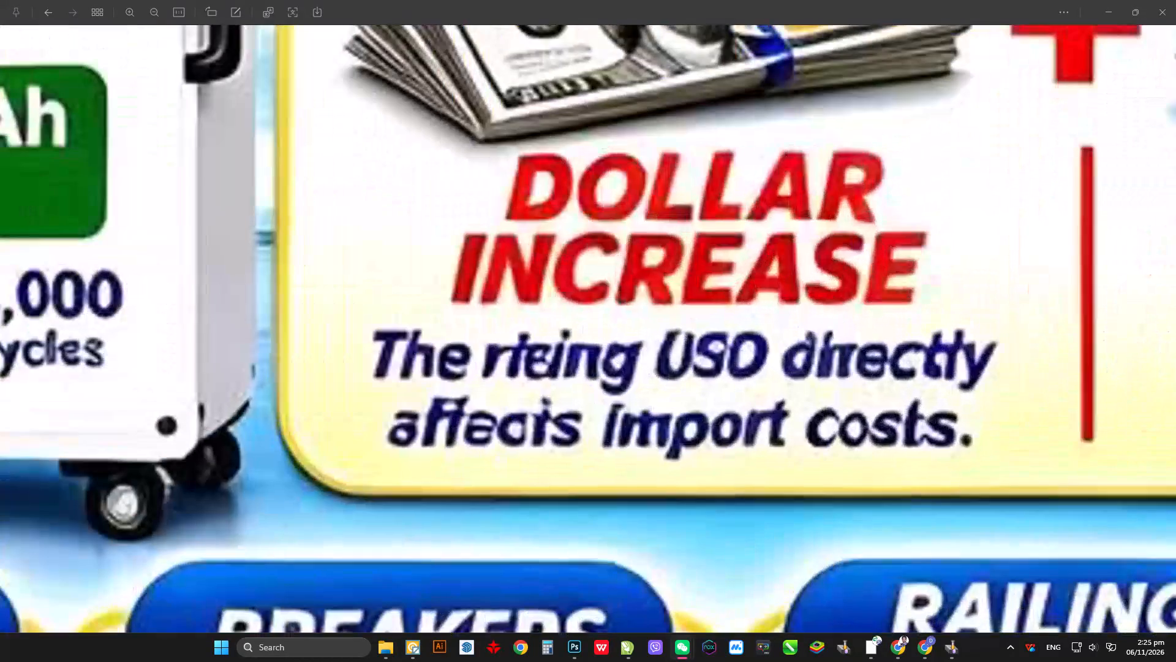
pyautogui.scroll(-20, 544, 408)
pyautogui.scroll(-2, 544, 408)
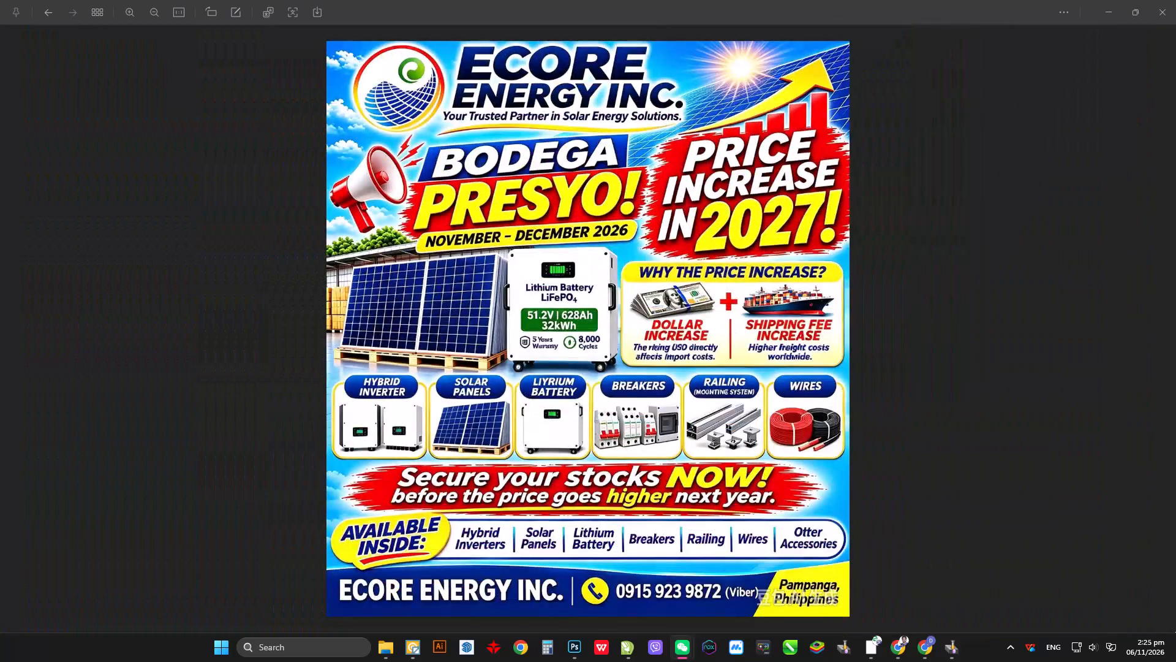
pyautogui.scroll(17, 531, 113)
pyautogui.scroll(-11, 556, 272)
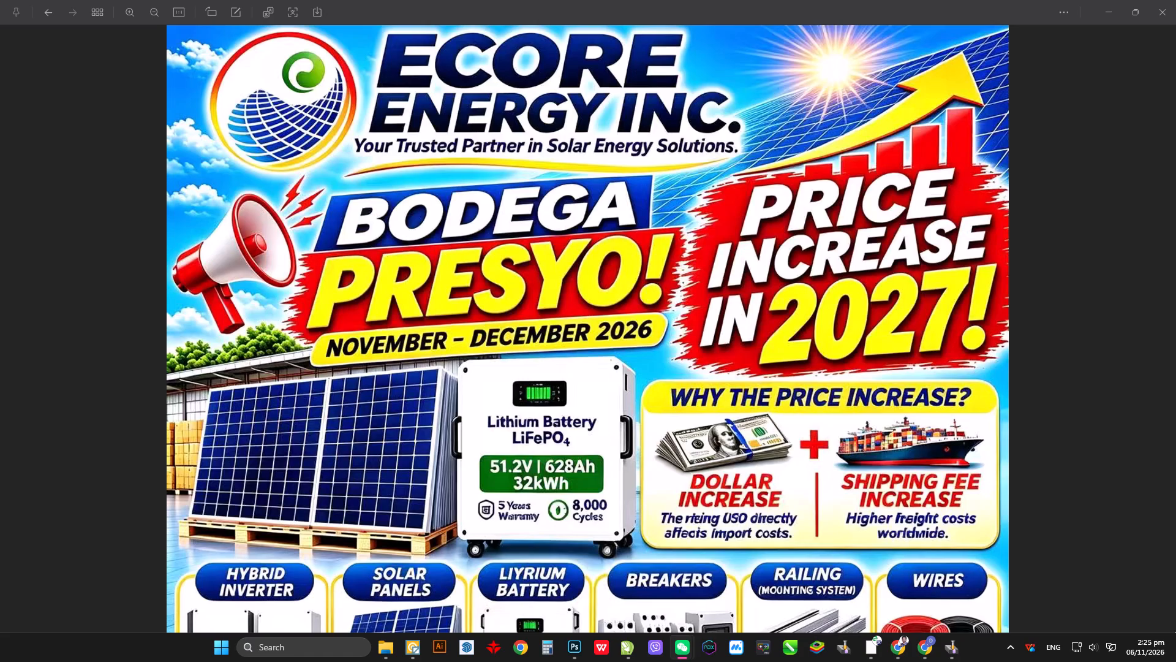
pyautogui.scroll(-2, 558, 264)
pyautogui.click(1170, 7)
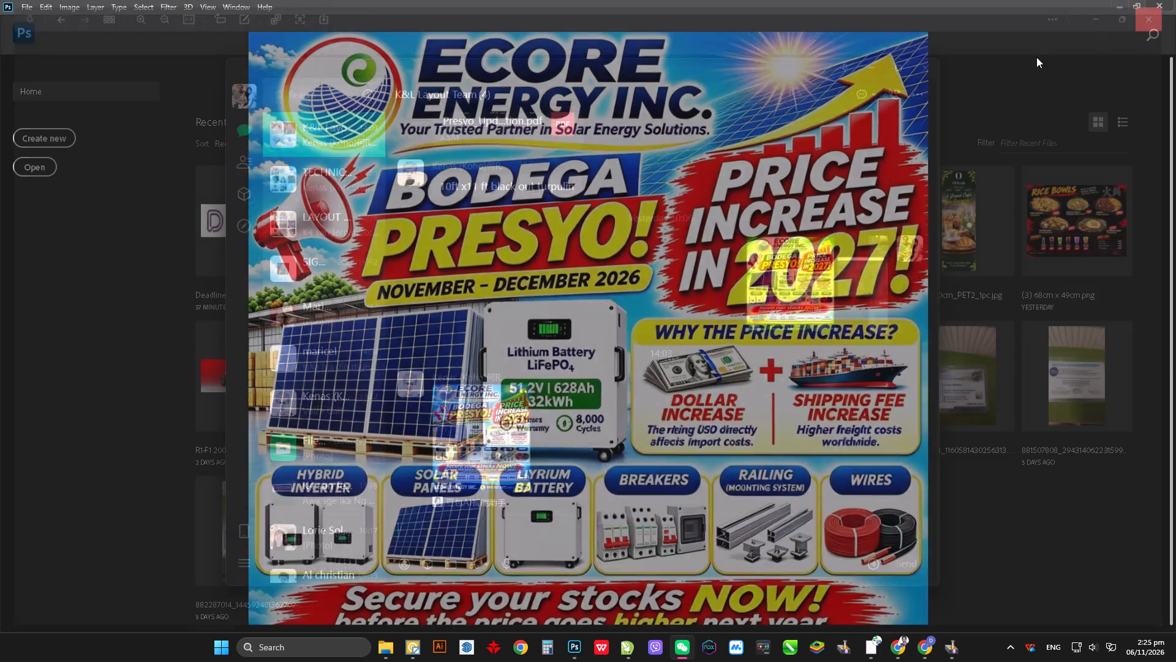
# Check the K&L Layout Team messages around the Ecore poster and reopen the poster image before returning to the chat.
pyautogui.scroll(-2, 614, 428)
pyautogui.scroll(2, 614, 408)
pyautogui.scroll(-2, 614, 402)
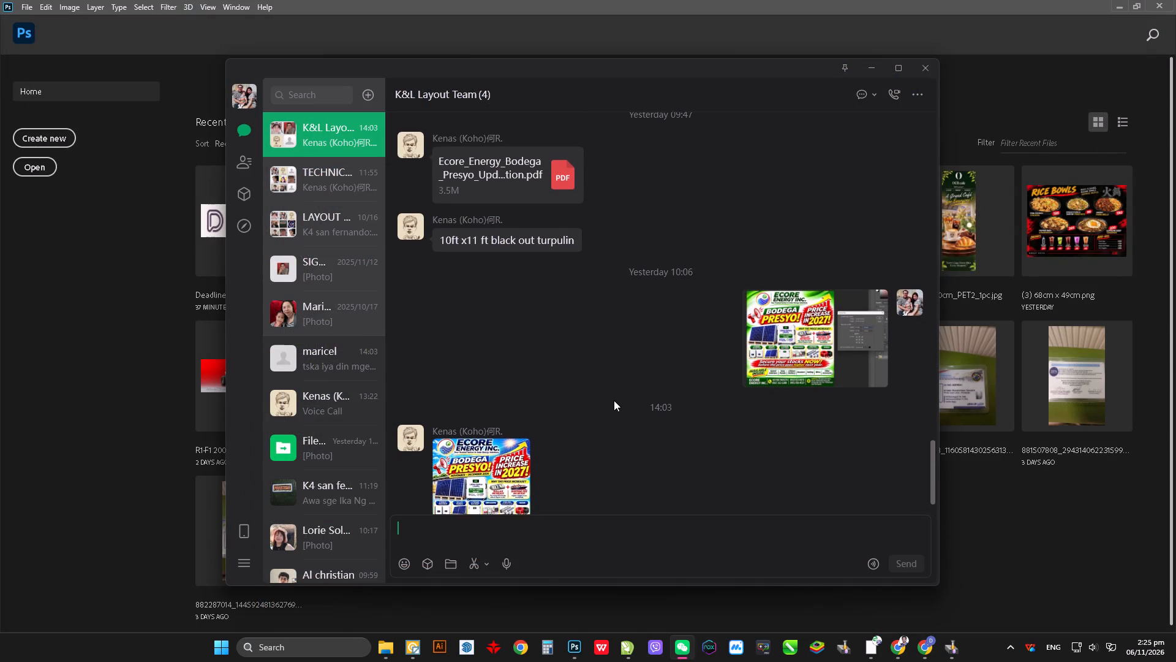
pyautogui.scroll(-2, 614, 400)
pyautogui.click(519, 536)
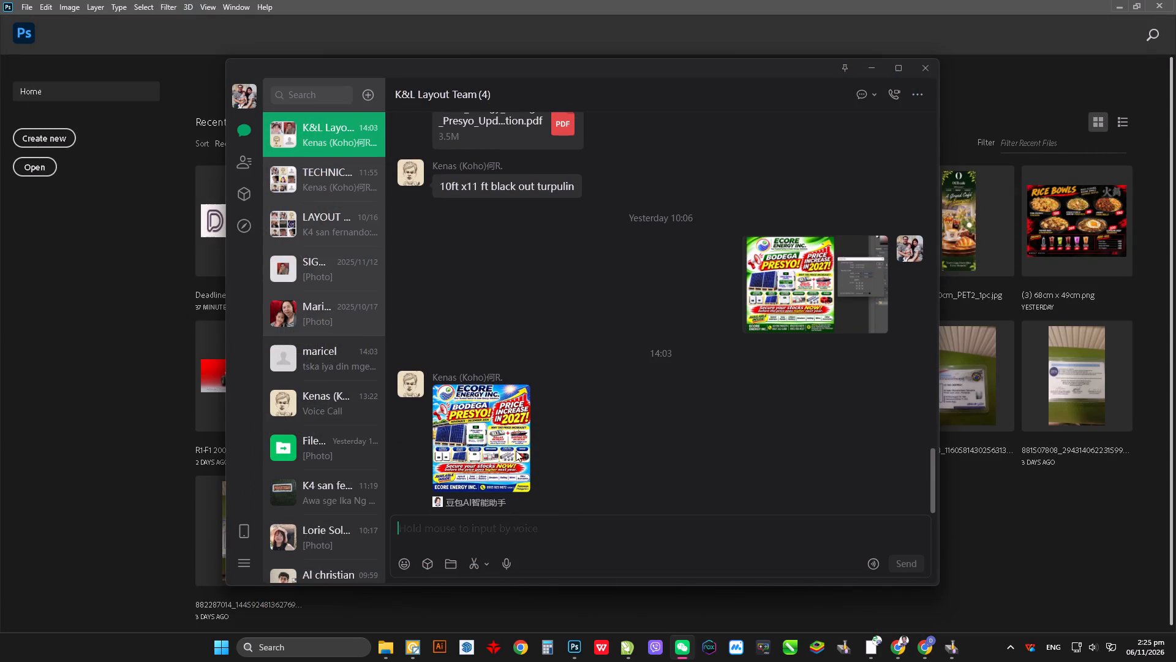
pyautogui.click(508, 439)
pyautogui.click(883, 468)
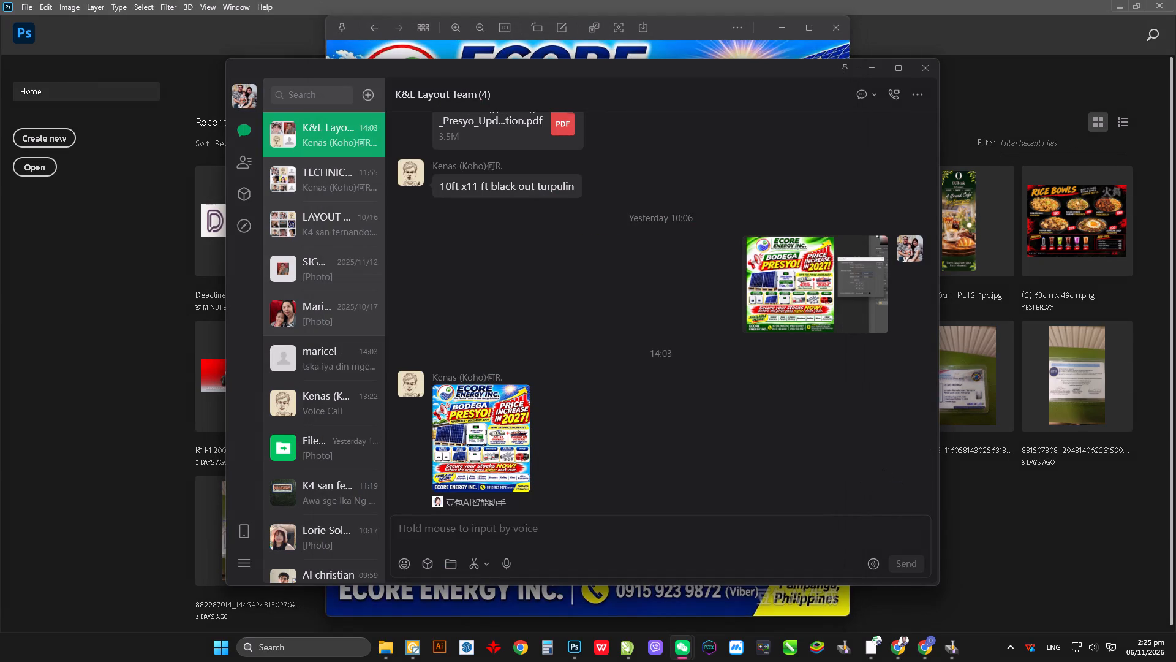
# Send the message "still low resolution boss" to the K&L Layout Team chat.
pyautogui.click(710, 537)
pyautogui.write('still low resuli')
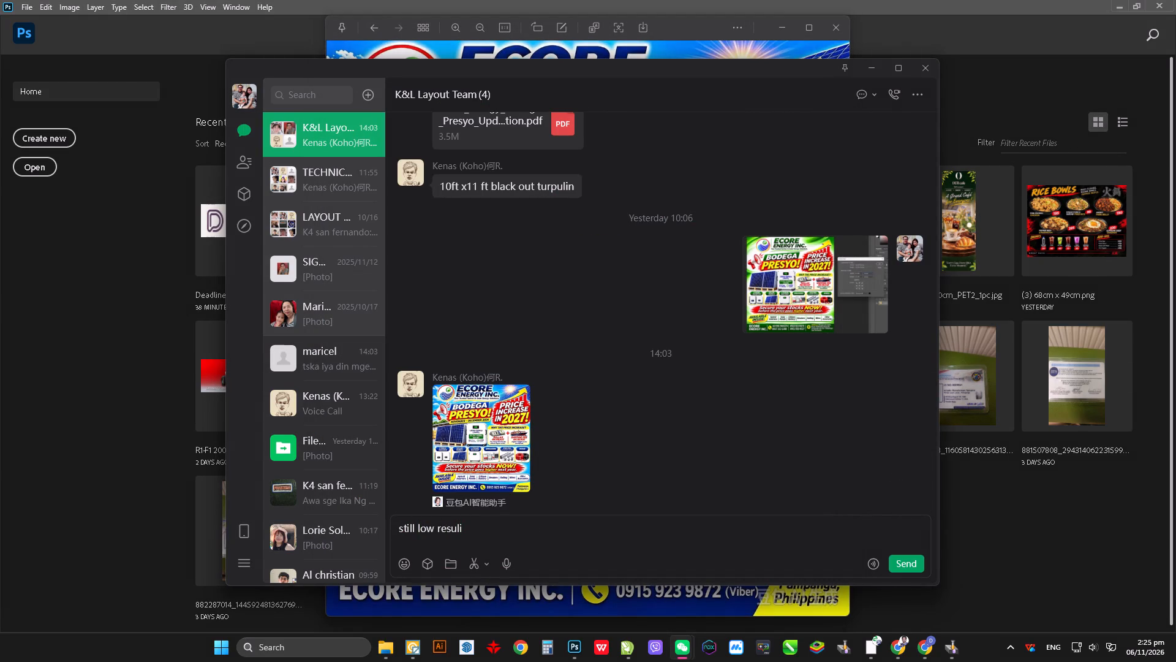
pyautogui.press('BackSpace')
pyautogui.press('BackSpace')
pyautogui.press('BackSpace')
pyautogui.press('BackSpace')
pyautogui.press('BackSpace')
pyautogui.write('esulition bo')
pyautogui.press('BackSpace')
pyautogui.press('BackSpace')
pyautogui.press('BackSpace')
pyautogui.press('BackSpace')
pyautogui.press('BackSpace')
pyautogui.press('BackSpace')
pyautogui.press('BackSpace')
pyautogui.press('BackSpace')
pyautogui.press('BackSpace')
pyautogui.press('BackSpace')
pyautogui.press('BackSpace')
pyautogui.press('BackSpace')
pyautogui.press('BackSpace')
pyautogui.write('resolution boss')
pyautogui.press('Return')
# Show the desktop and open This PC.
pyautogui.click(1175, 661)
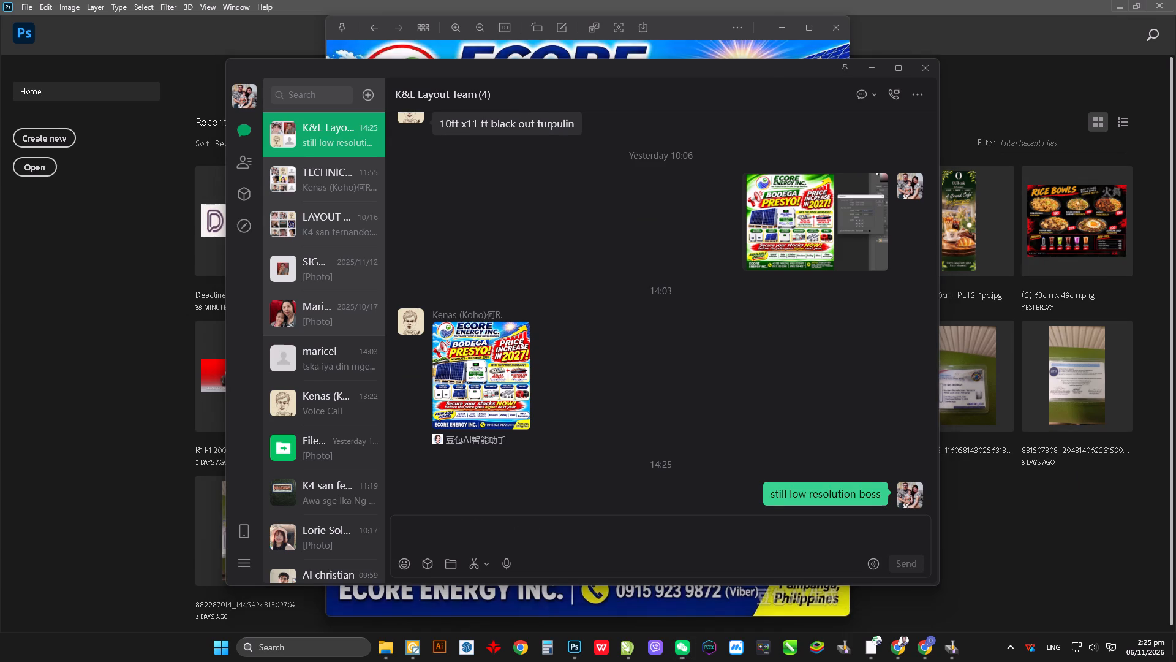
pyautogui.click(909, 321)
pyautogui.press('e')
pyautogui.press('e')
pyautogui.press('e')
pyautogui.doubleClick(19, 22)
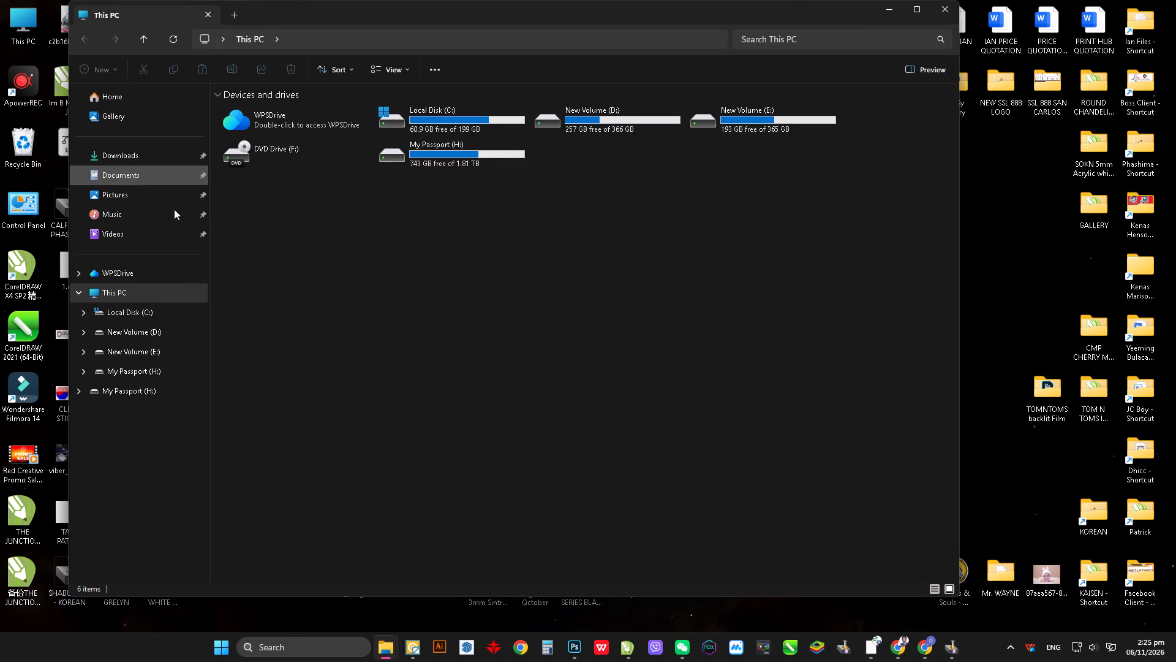
# Switch to Photoshop, open the recent Ecore_Energy_Bodega_Presyo_Updated_Contacts_High_Resolution.pdf and hide its guides.
pyautogui.click(573, 647)
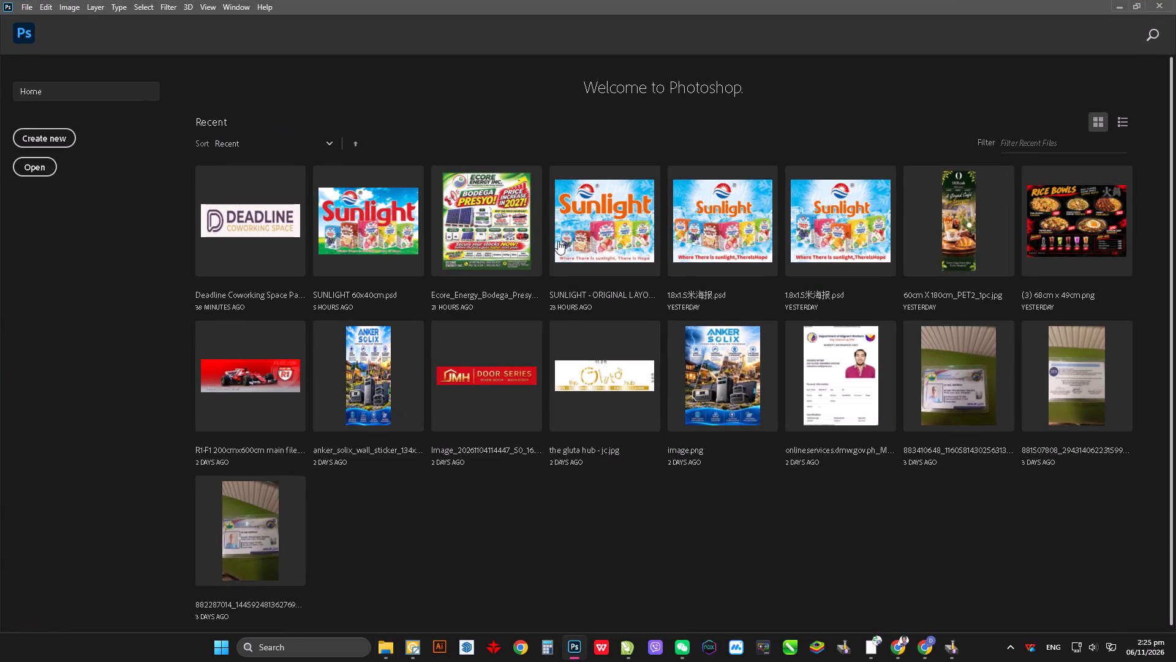
pyautogui.click(495, 200)
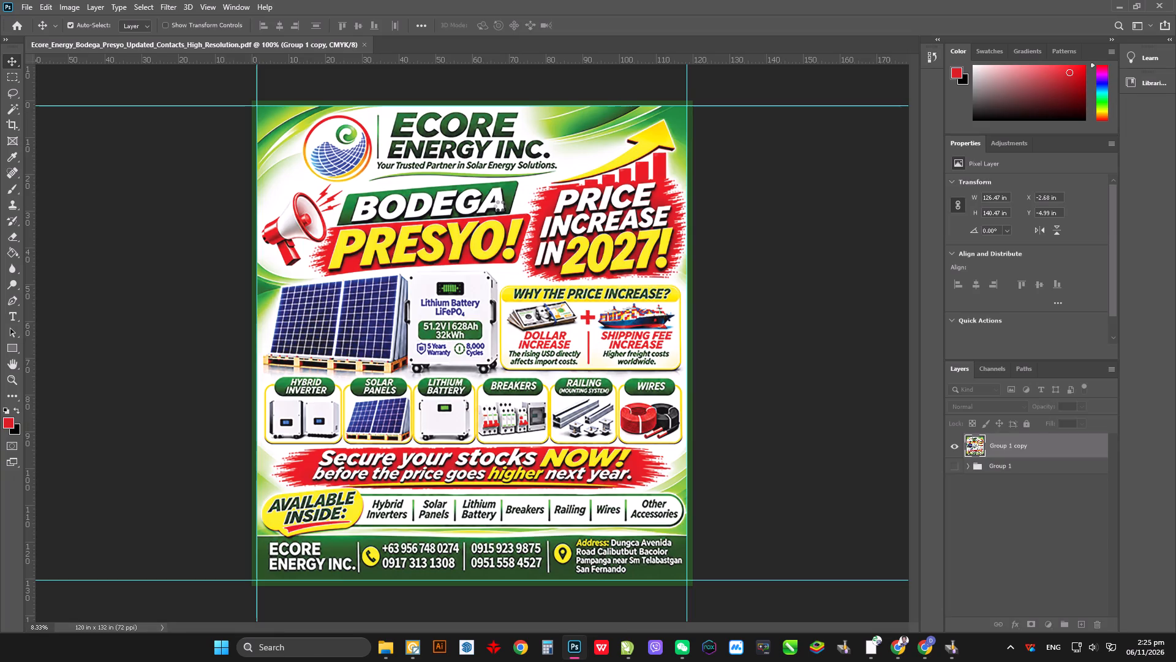
pyautogui.hotkey('ctrl', 'h')
pyautogui.keyDown('alt'); pyautogui.scroll(6, 332, 135); pyautogui.keyUp('alt')
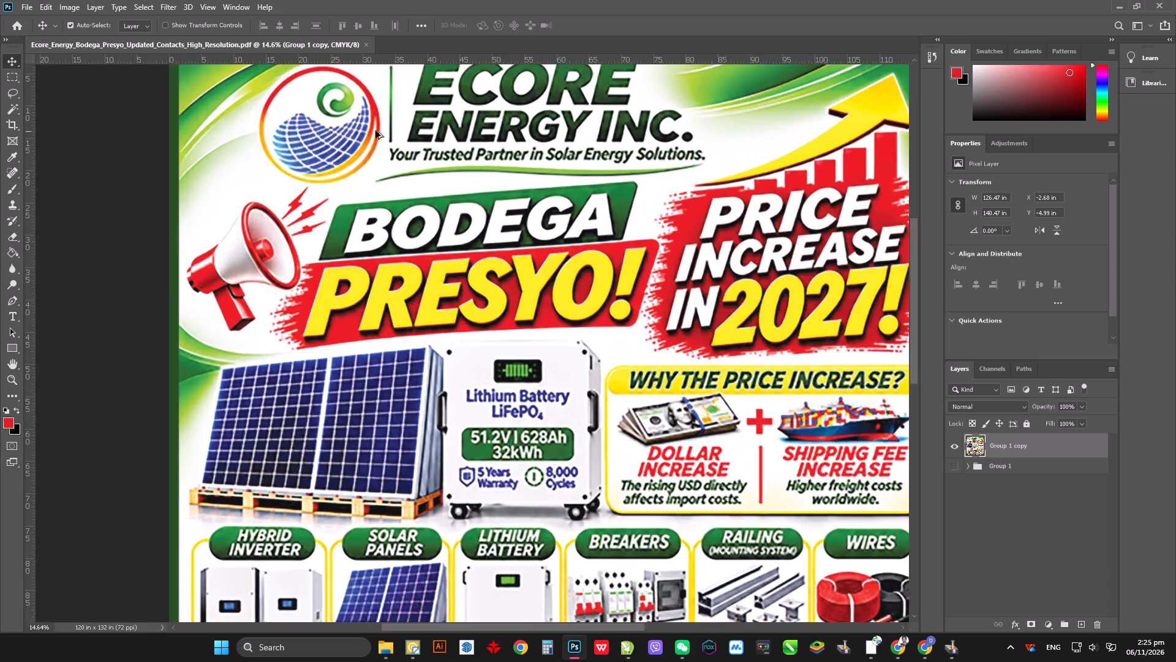
pyautogui.keyDown('alt'); pyautogui.scroll(6, 375, 131); pyautogui.keyUp('alt')
pyautogui.keyDown('alt'); pyautogui.scroll(-6, 478, 316); pyautogui.keyUp('alt')
pyautogui.keyDown('alt'); pyautogui.scroll(9, 555, 128); pyautogui.keyUp('alt')
pyautogui.keyDown('alt'); pyautogui.scroll(-2, 571, 276); pyautogui.keyUp('alt')
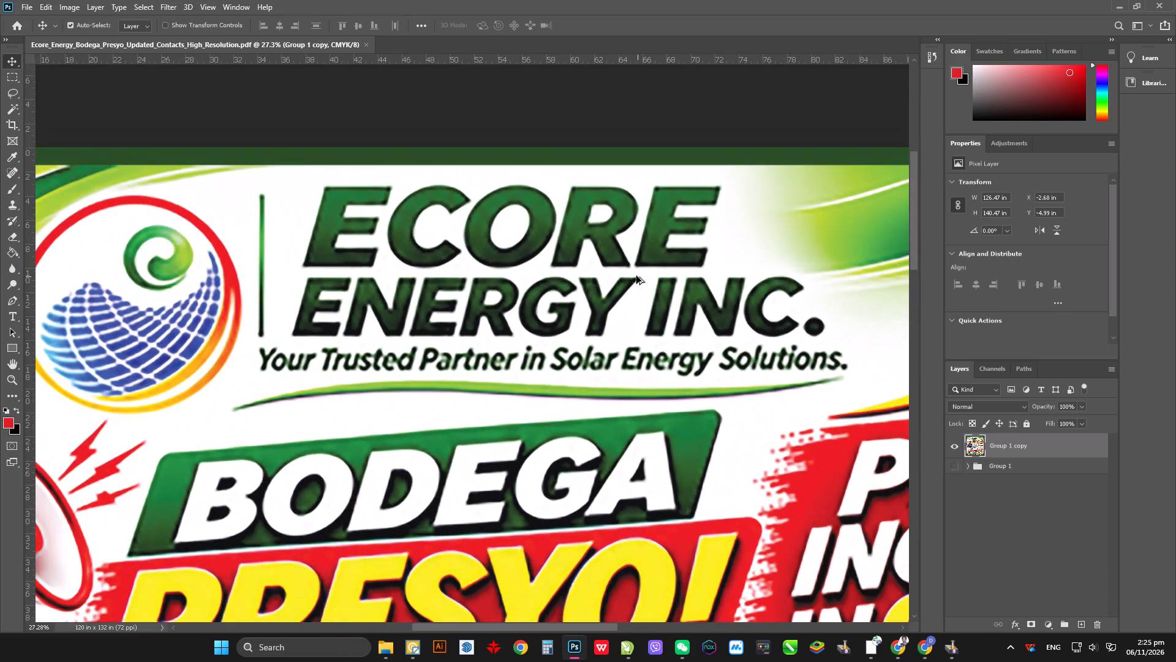
pyautogui.keyDown('alt'); pyautogui.scroll(-2, 655, 277); pyautogui.keyUp('alt')
pyautogui.keyDown('alt'); pyautogui.scroll(2, 362, 266); pyautogui.keyUp('alt')
pyautogui.keyDown('alt'); pyautogui.scroll(-1, 328, 257); pyautogui.keyUp('alt')
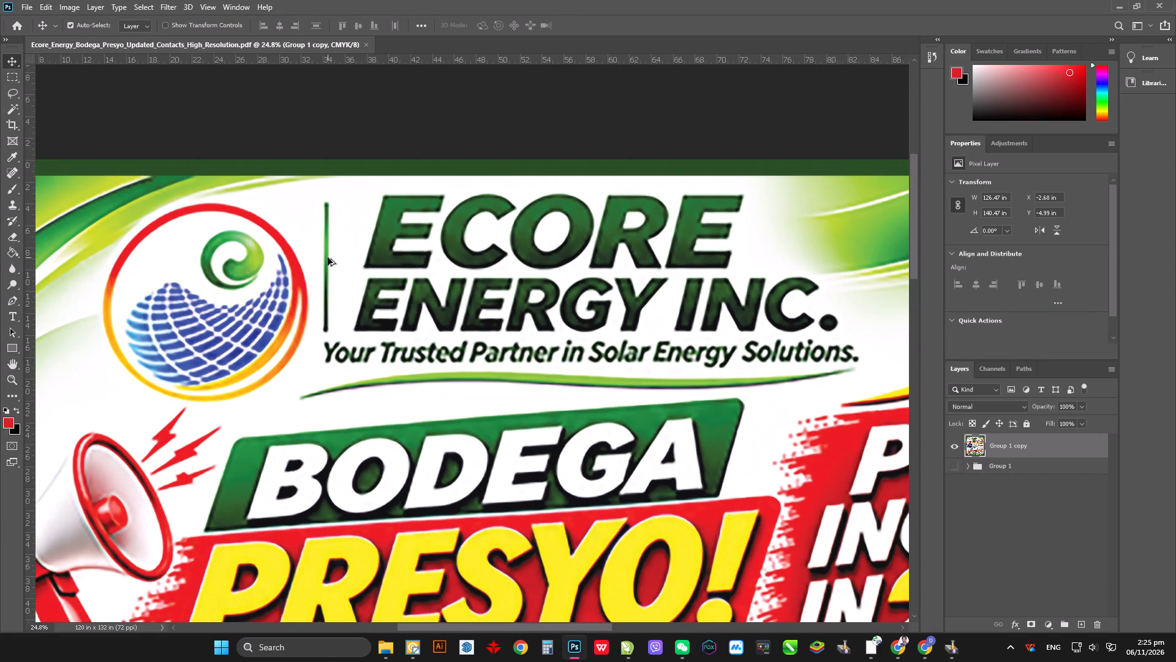
pyautogui.hotkey('alt', 'a')
pyautogui.moveTo(89, 161); pyautogui.dragTo(857, 435)
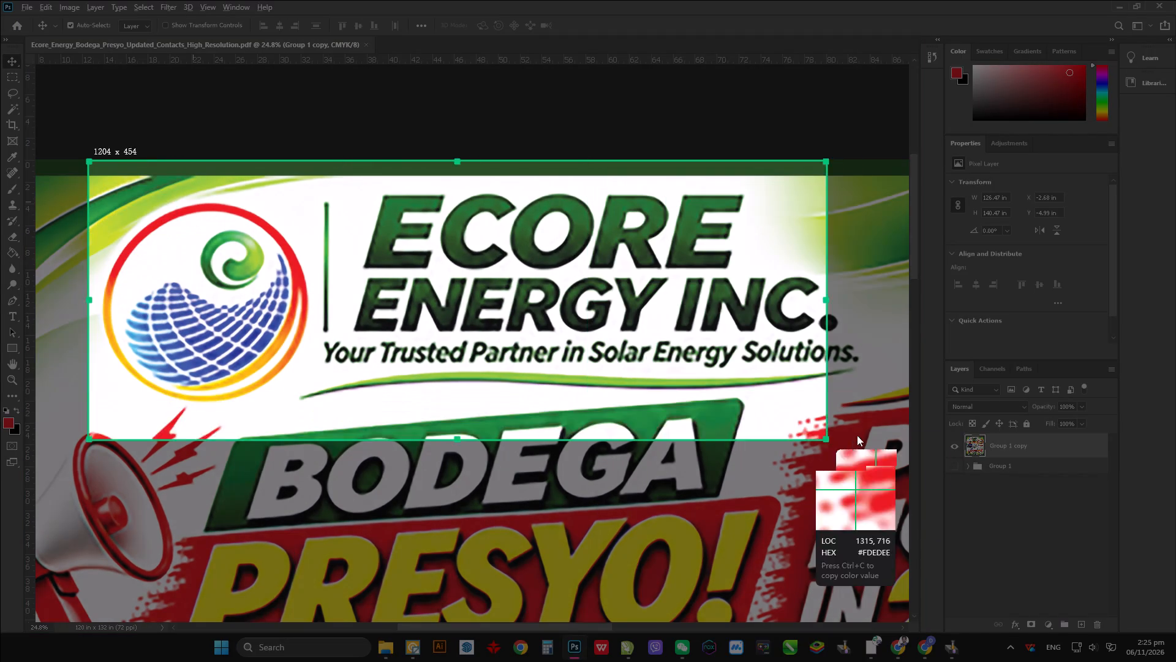
pyautogui.moveTo(857, 435); pyautogui.dragTo(877, 408)
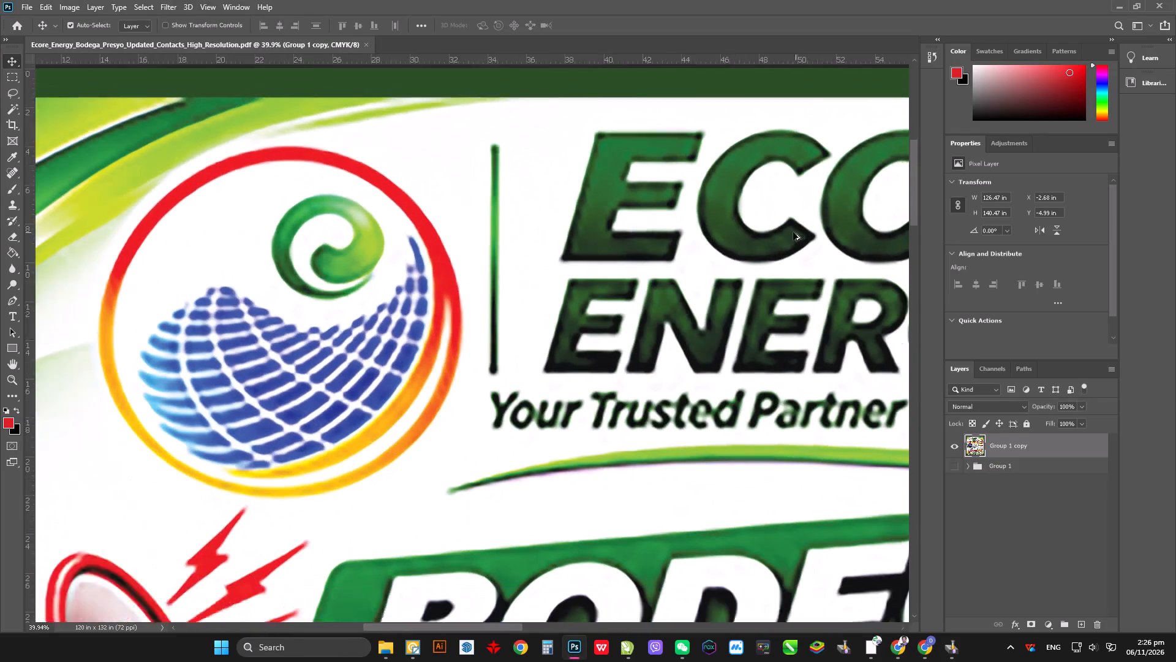
pyautogui.keyDown('alt'); pyautogui.scroll(-16, 306, 297); pyautogui.keyUp('alt')
pyautogui.keyDown('alt'); pyautogui.scroll(3, 315, 257); pyautogui.keyUp('alt')
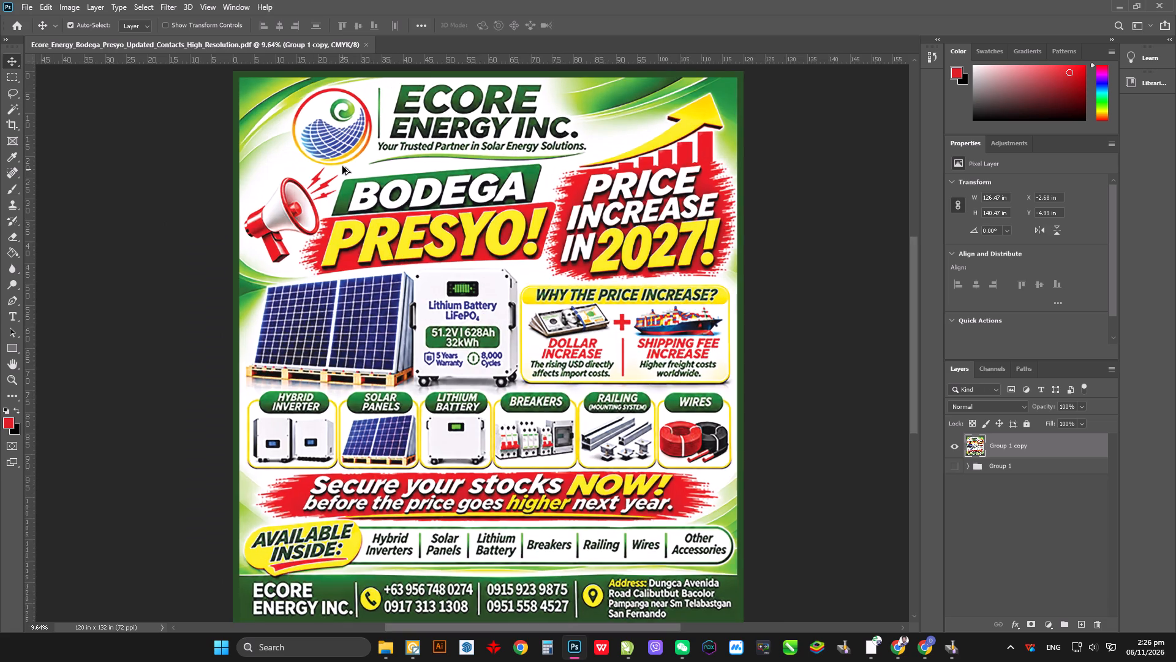
pyautogui.keyDown('alt'); pyautogui.scroll(9, 342, 166); pyautogui.keyUp('alt')
pyautogui.keyDown('alt'); pyautogui.scroll(-9, 246, 270); pyautogui.keyUp('alt')
pyautogui.keyDown('alt'); pyautogui.scroll(5, 396, 230); pyautogui.keyUp('alt')
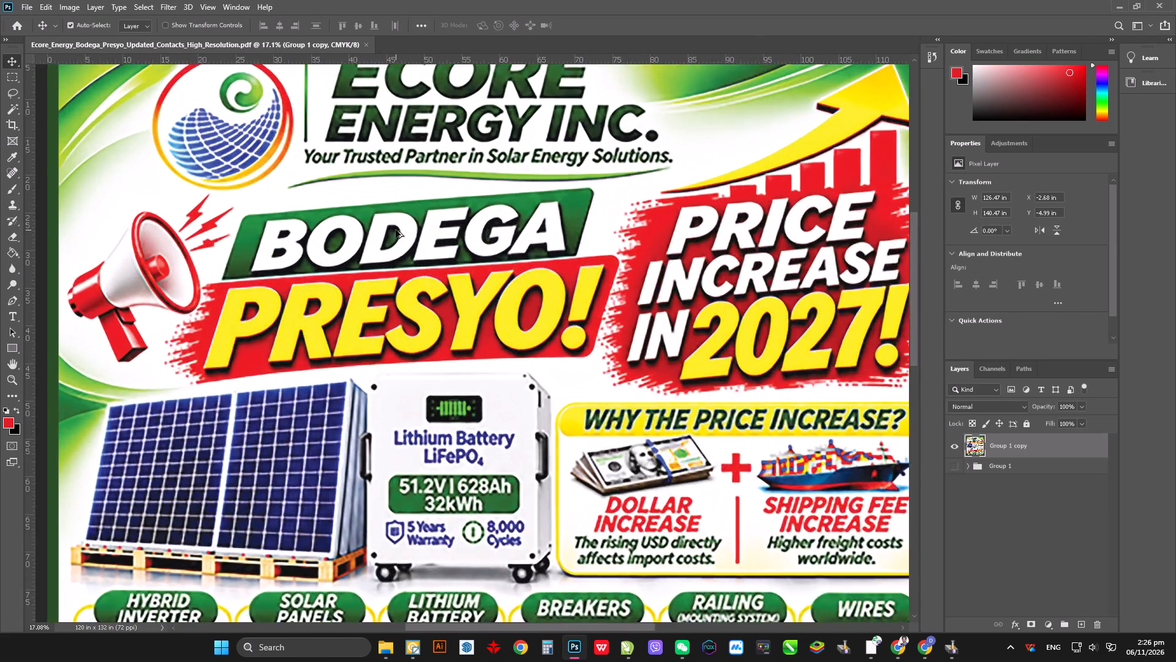
pyautogui.keyDown('alt'); pyautogui.scroll(4, 396, 230); pyautogui.keyUp('alt')
pyautogui.hotkey('alt', 'Tab')
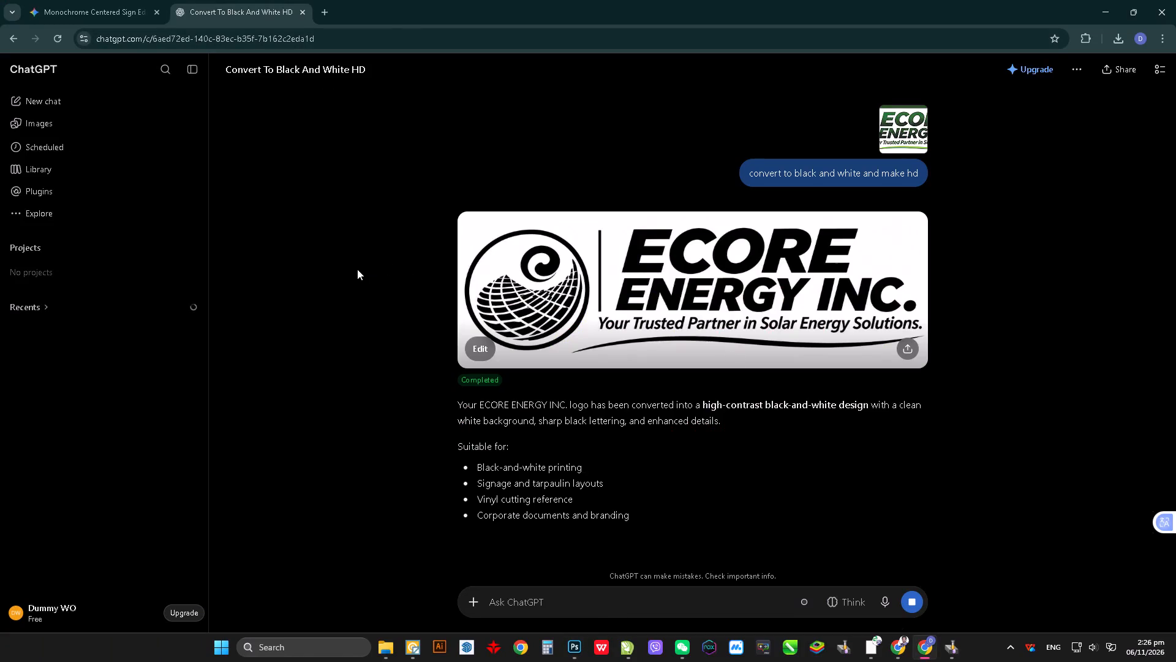
pyautogui.click(357, 269)
pyautogui.hotkey('alt', 'Tab')
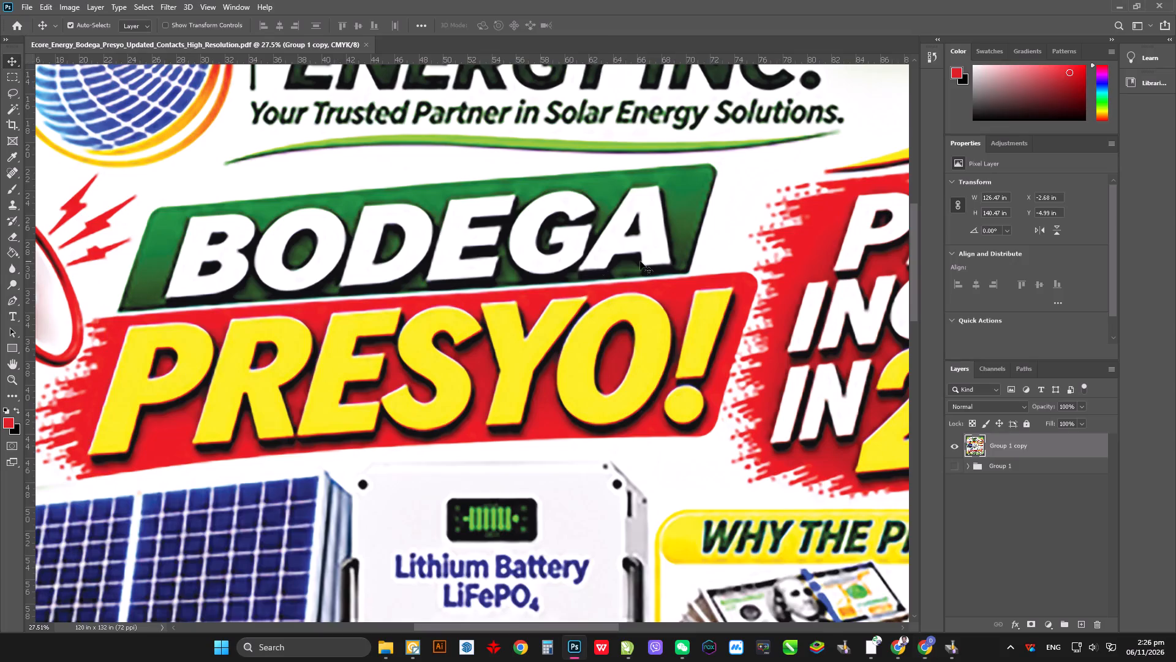
pyautogui.scroll(13, 525, 261)
pyautogui.keyDown('alt'); pyautogui.scroll(-4, 519, 261); pyautogui.keyUp('alt')
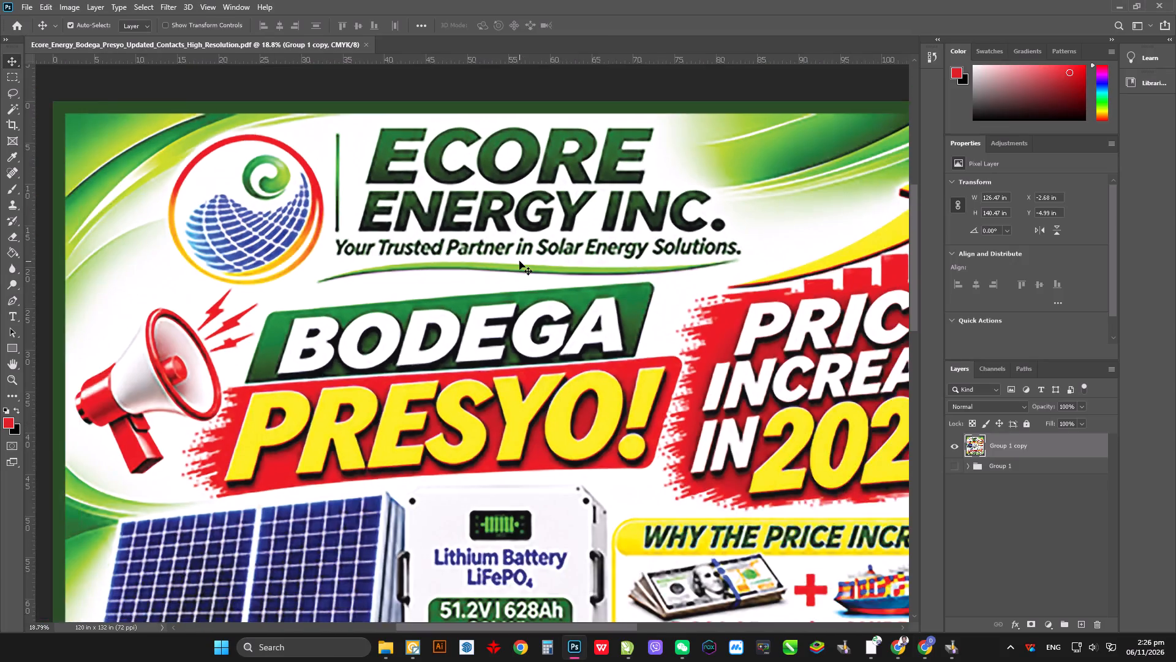
pyautogui.keyDown('alt'); pyautogui.scroll(2, 517, 254); pyautogui.keyUp('alt')
pyautogui.hotkey('alt', 'Tab')
pyautogui.hotkey('alt', 'Tab')
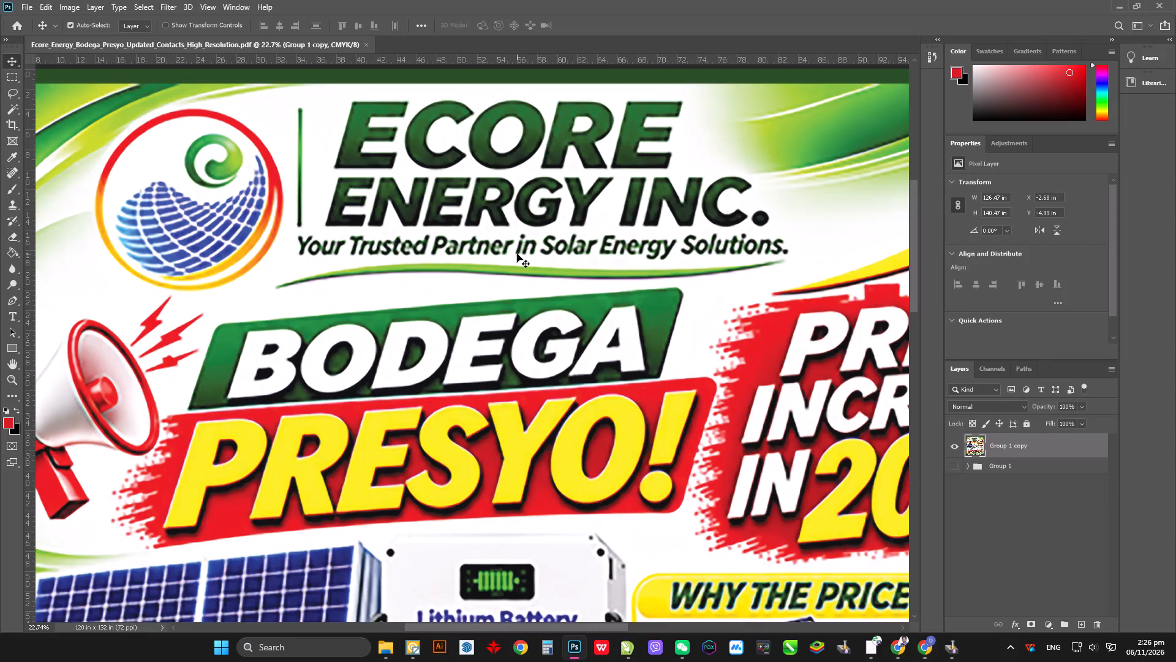
pyautogui.hotkey('alt', 'Tab')
pyautogui.hotkey('alt', 'Tab')
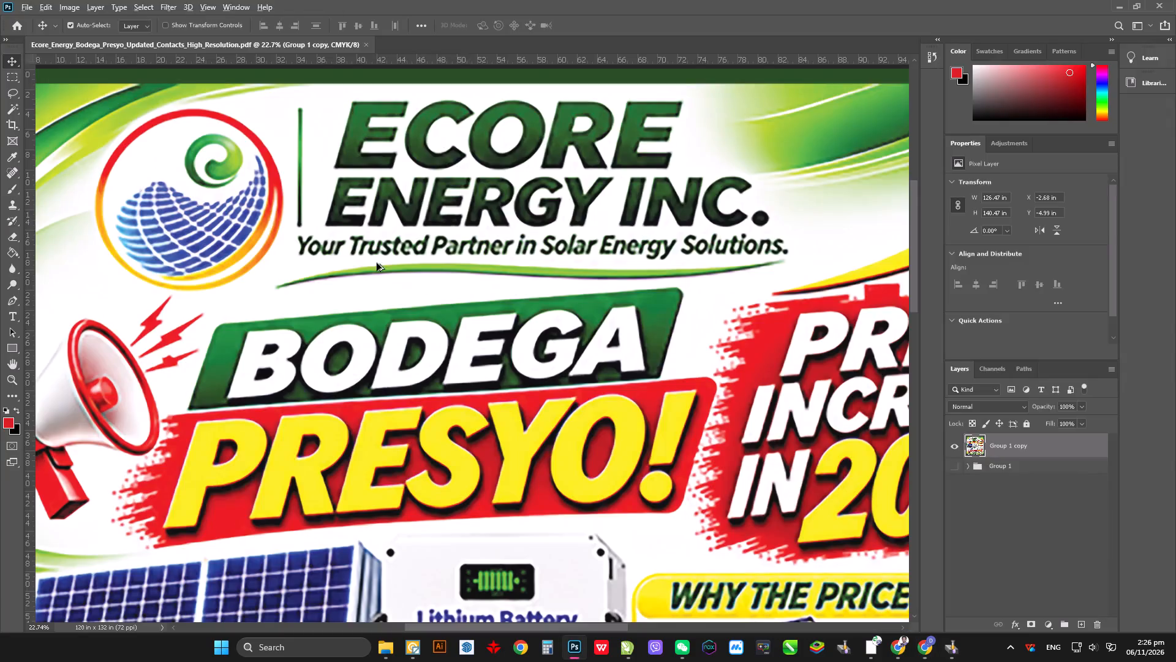
pyautogui.hotkey('alt', 'Tab')
pyautogui.hotkey('alt', 'Tab')
# Copy a screenshot about 735 px wide of the poster's round globe logo in Photoshop.
pyautogui.keyDown('alt'); pyautogui.scroll(9, 156, 186); pyautogui.keyUp('alt')
pyautogui.keyDown('alt'); pyautogui.scroll(-7, 493, 275); pyautogui.keyUp('alt')
pyautogui.keyDown('alt'); pyautogui.scroll(6, 486, 254); pyautogui.keyUp('alt')
pyautogui.hotkey('alt', 'a')
pyautogui.moveTo(205, 105); pyautogui.dragTo(654, 516)
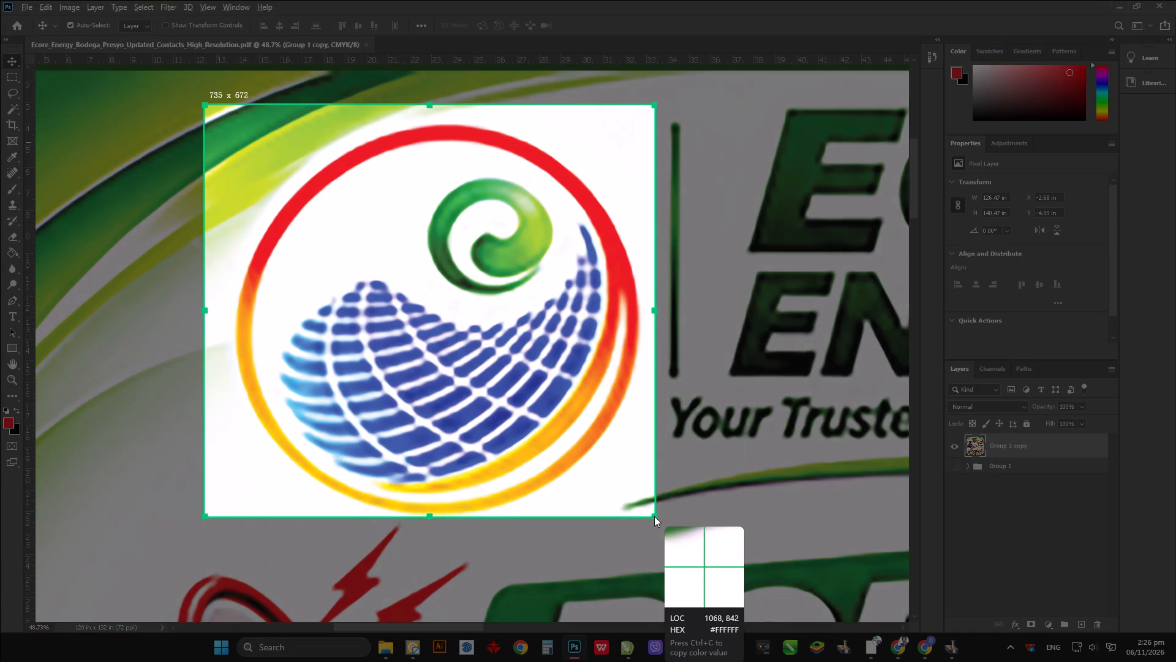
pyautogui.moveTo(654, 516); pyautogui.dragTo(659, 528)
pyautogui.click(644, 550)
# Submit the round logo screenshot in the ChatGPT conversation with the prompt "make hd".
pyautogui.hotkey('alt', 'Tab')
pyautogui.moveTo(707, 614); pyautogui.dragTo(704, 609)
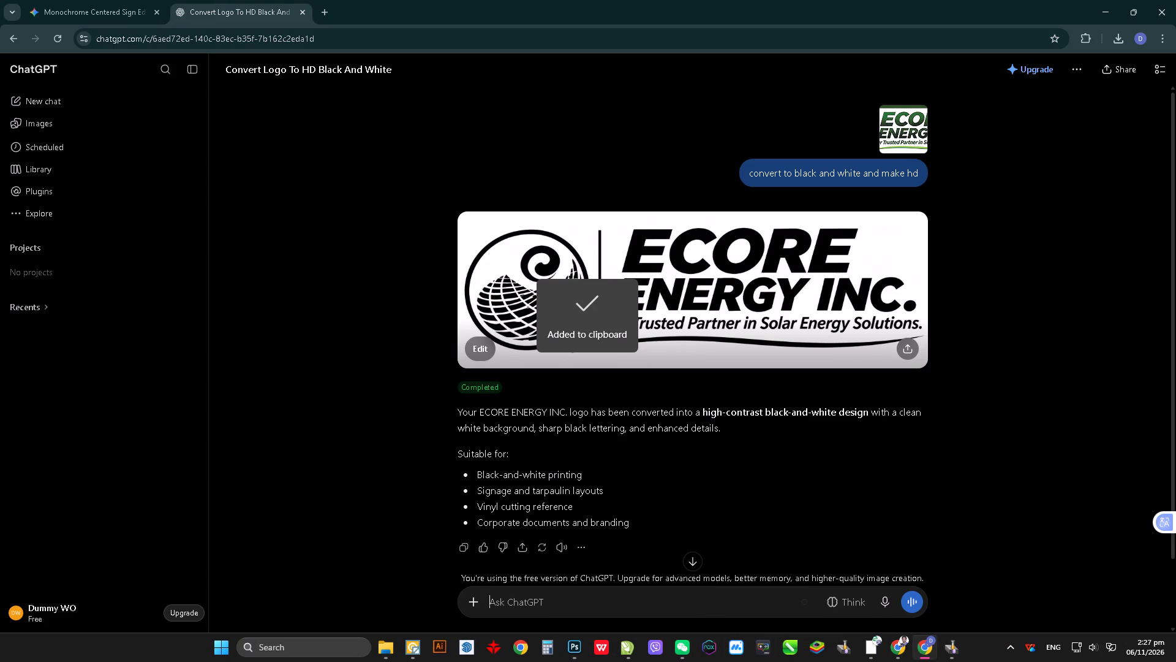
pyautogui.click(702, 604)
pyautogui.hotkey('ctrl', 'v')
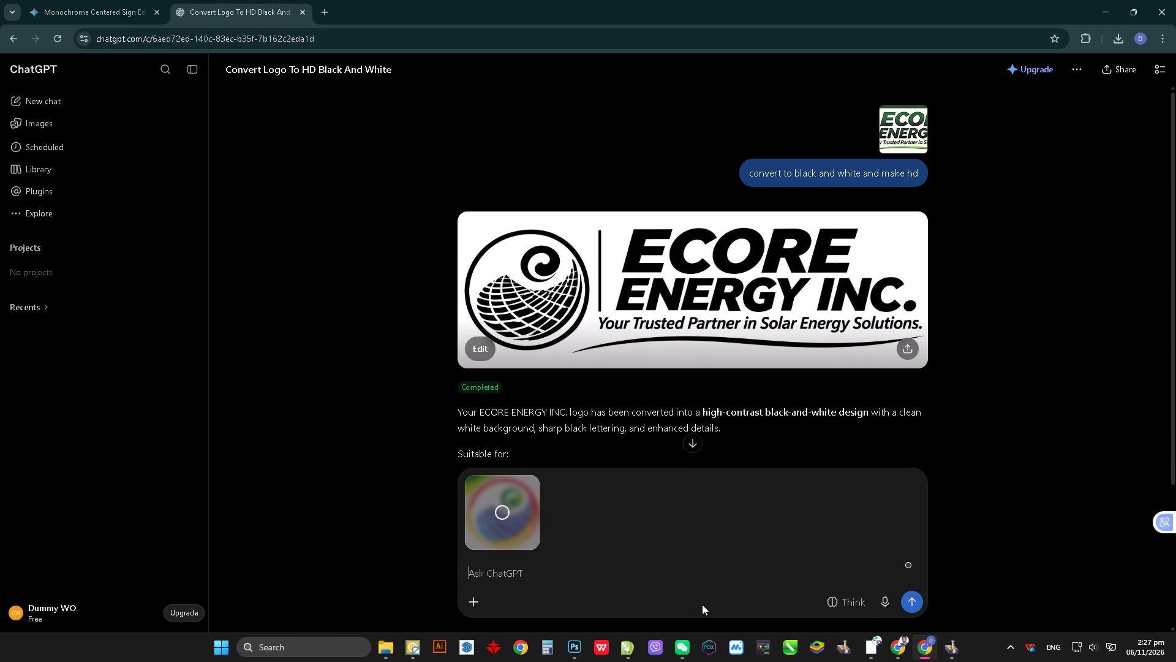
pyautogui.write('make hd th')
pyautogui.press('BackSpace')
pyautogui.press('BackSpace')
pyautogui.press('Return')
# Open ChatGPT's black-and-white ECORE ENERGY INC. header image at full size and download it.
pyautogui.scroll(7, 831, 337)
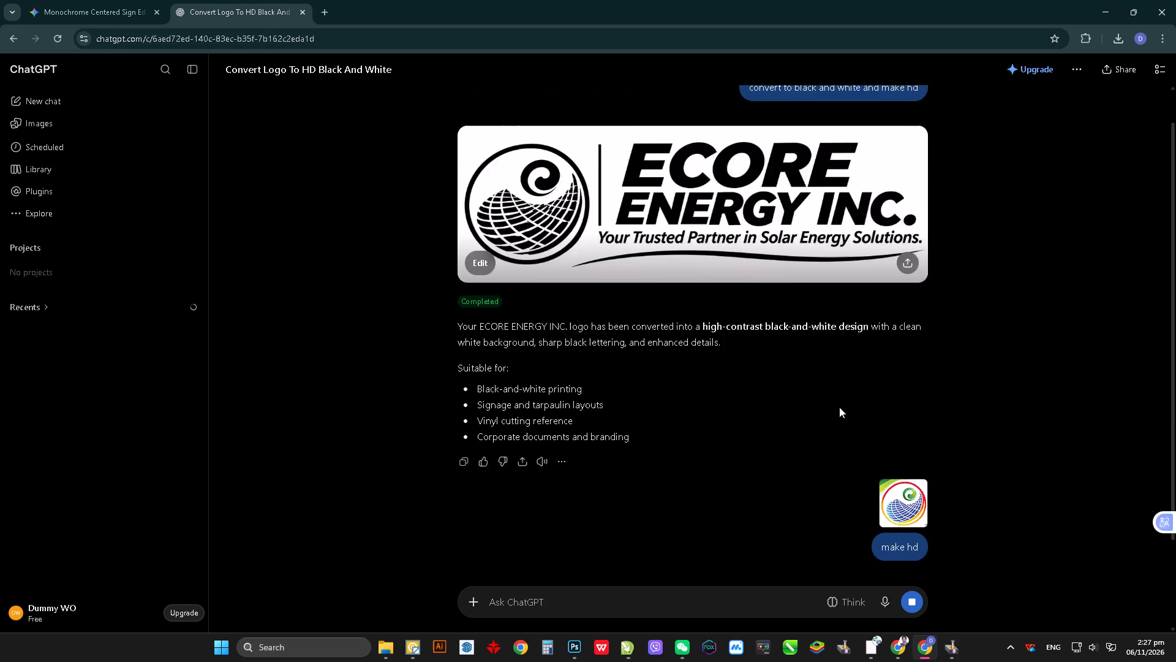
pyautogui.click(754, 294)
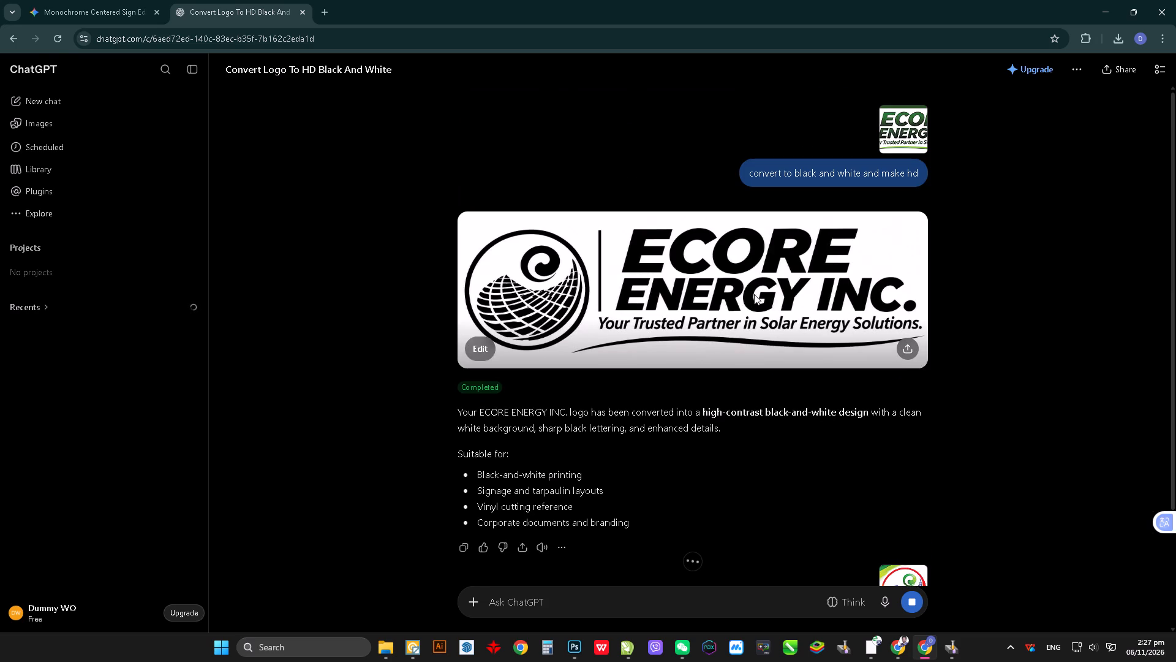
pyautogui.click(971, 69)
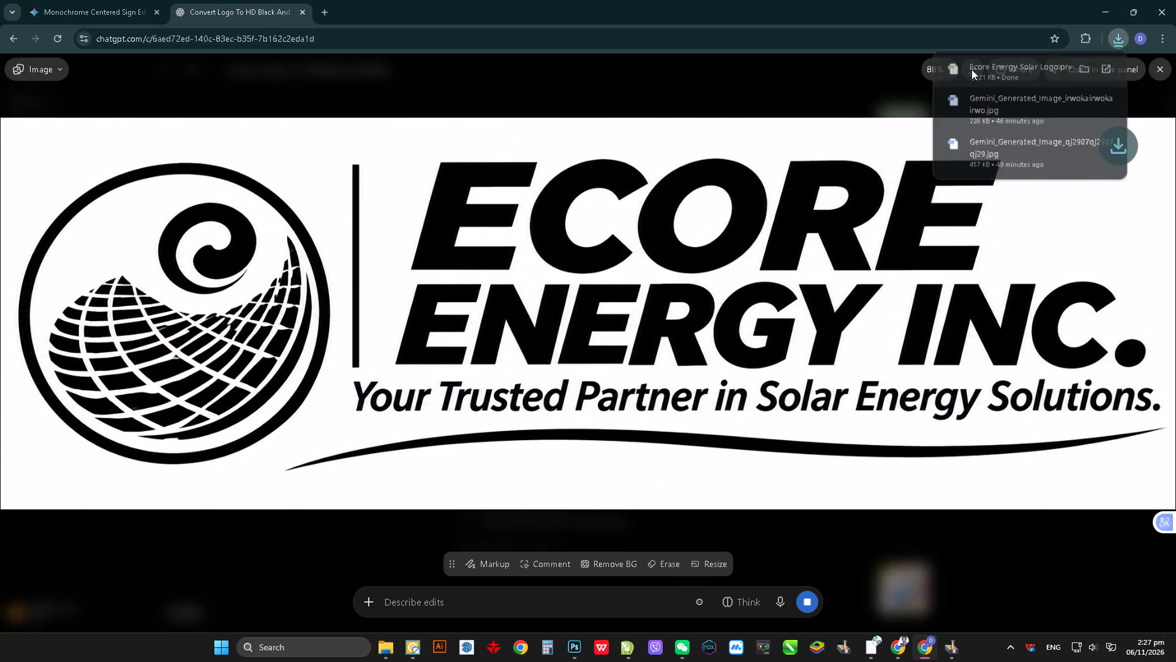
# Show the downloaded image in the Downloads folder, refresh the listing, and bring the Ecore Energy Solar Logo file to Vector Magic.
pyautogui.click(1087, 69)
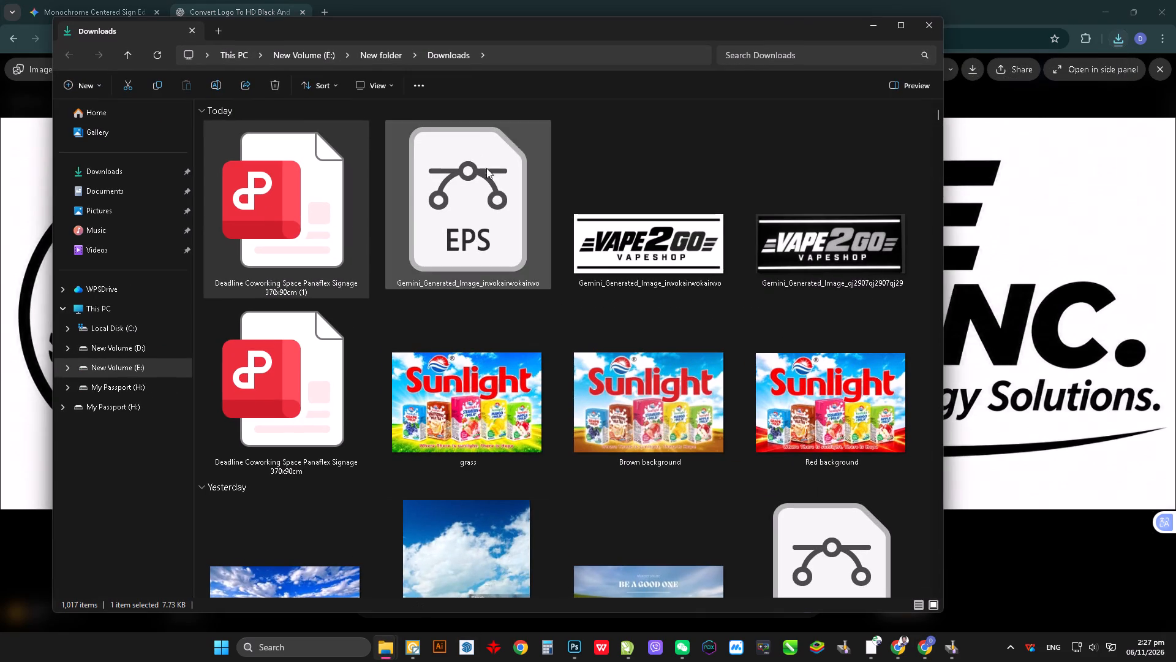
pyautogui.scroll(3, 716, 256)
pyautogui.press('F5')
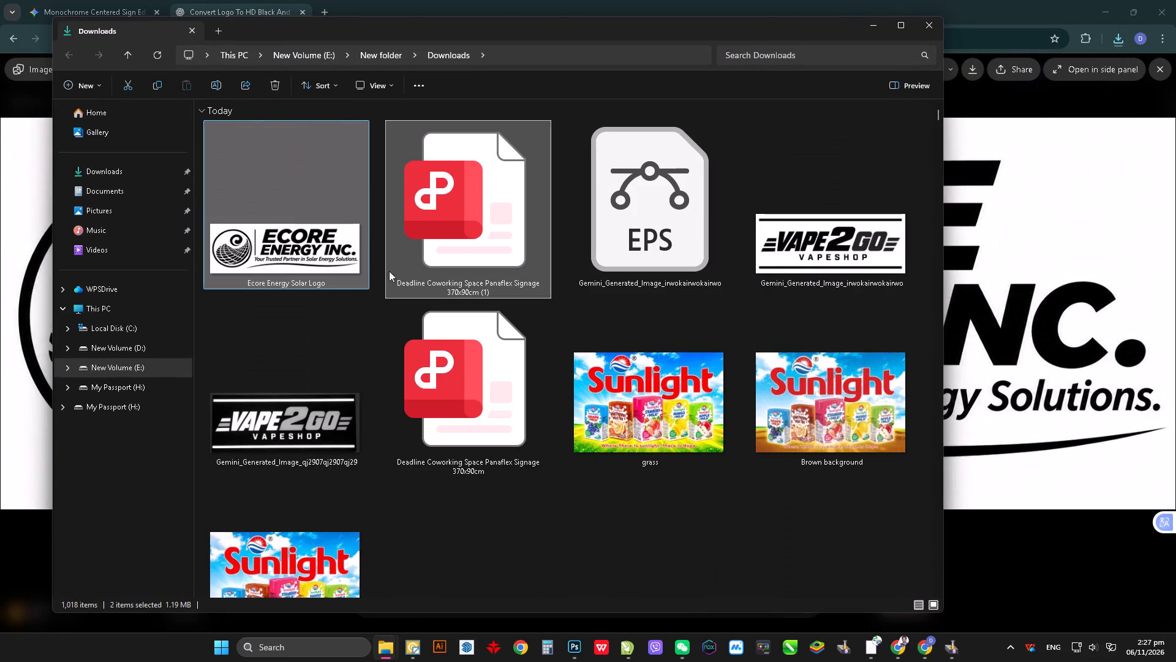
pyautogui.click(315, 243)
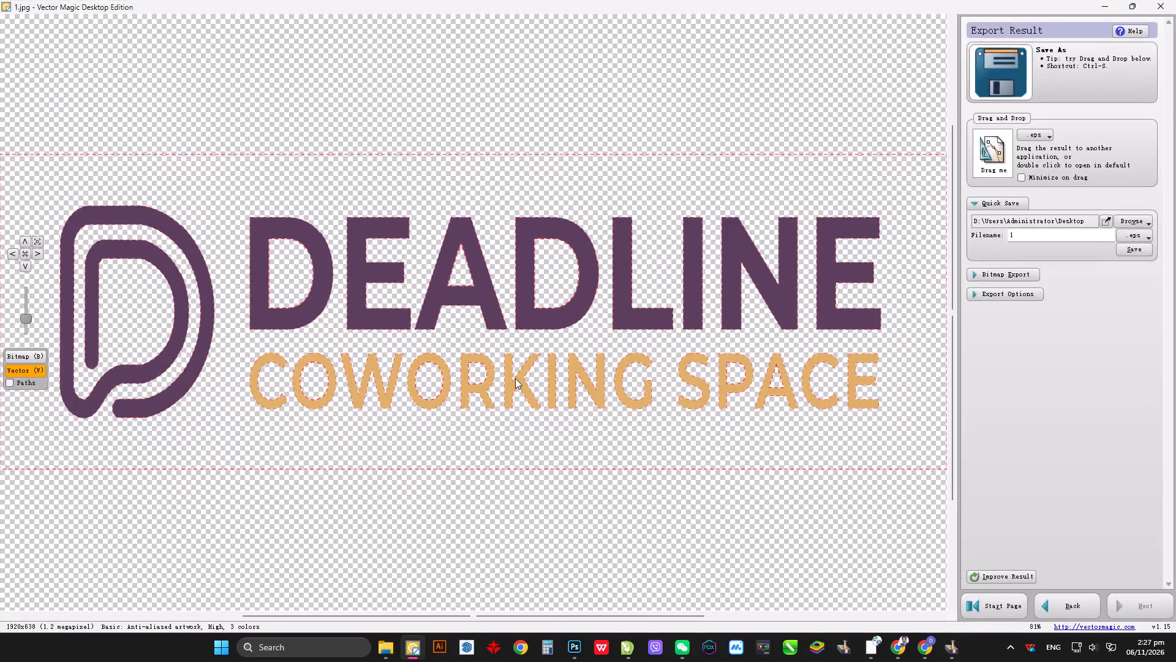
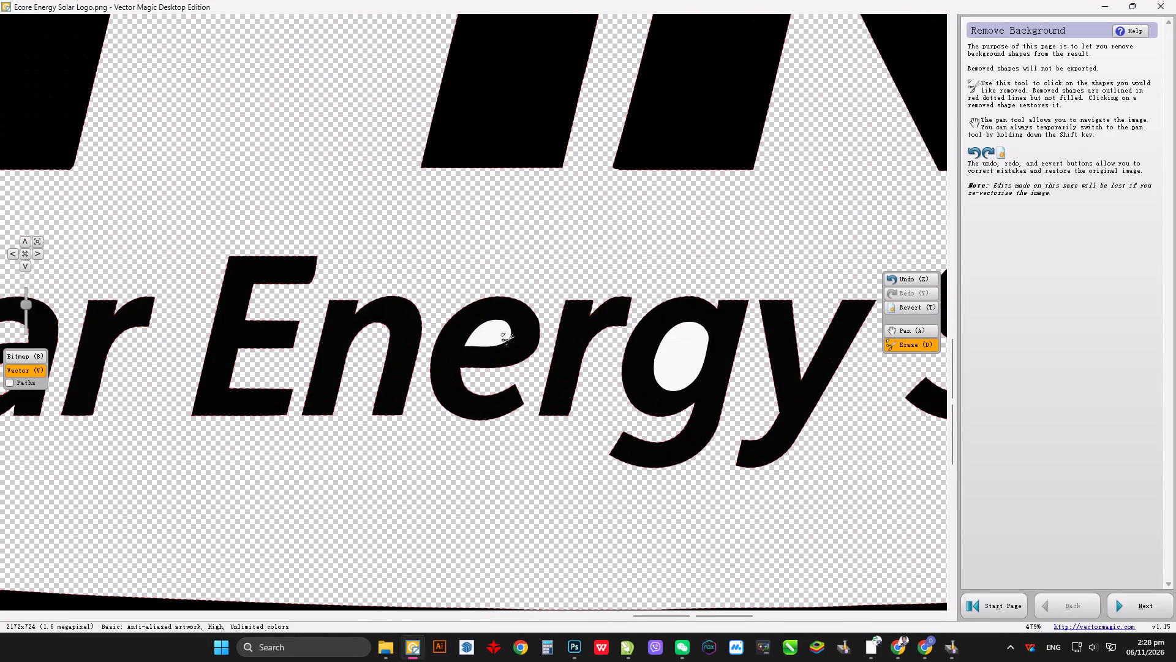
pyautogui.click(500, 334)
pyautogui.click(697, 356)
pyautogui.keyDown('alt'); pyautogui.scroll(-9, 337, 357); pyautogui.keyUp('alt')
pyautogui.keyDown('alt'); pyautogui.scroll(7, 519, 359); pyautogui.keyUp('alt')
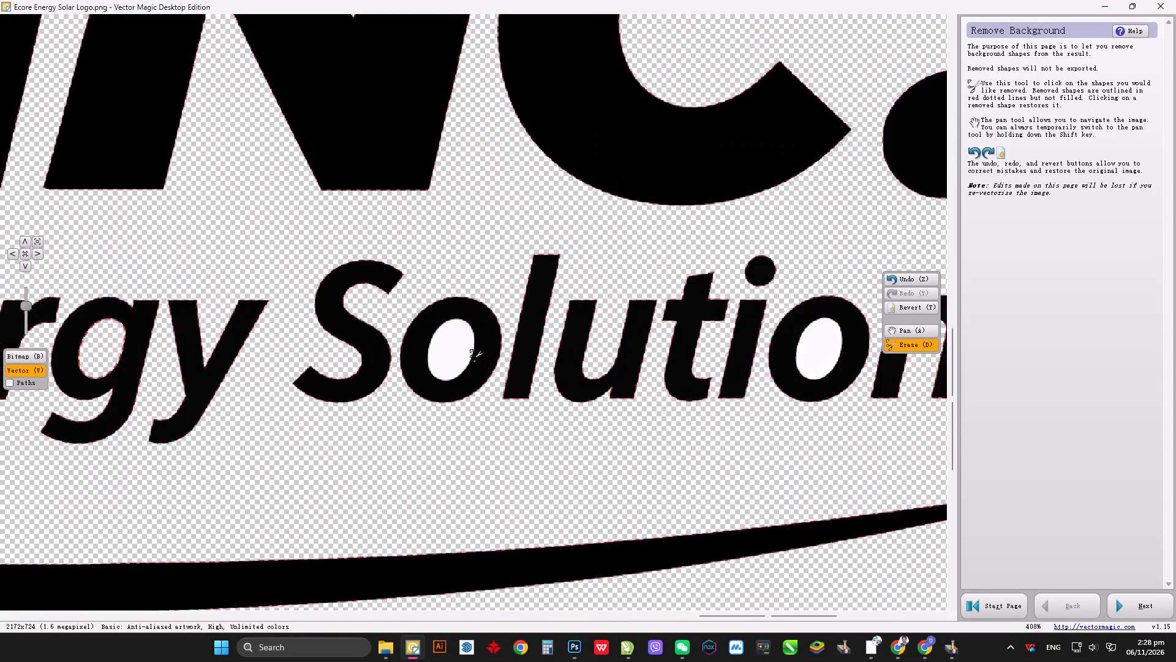
pyautogui.keyDown('alt'); pyautogui.scroll(2, 470, 349); pyautogui.keyUp('alt')
pyautogui.click(446, 346)
pyautogui.keyDown('alt'); pyautogui.scroll(-5, 285, 375); pyautogui.keyUp('alt')
pyautogui.keyDown('alt'); pyautogui.scroll(5, 592, 356); pyautogui.keyUp('alt')
pyautogui.click(521, 365)
pyautogui.keyDown('alt'); pyautogui.scroll(-3, 741, 390); pyautogui.keyUp('alt')
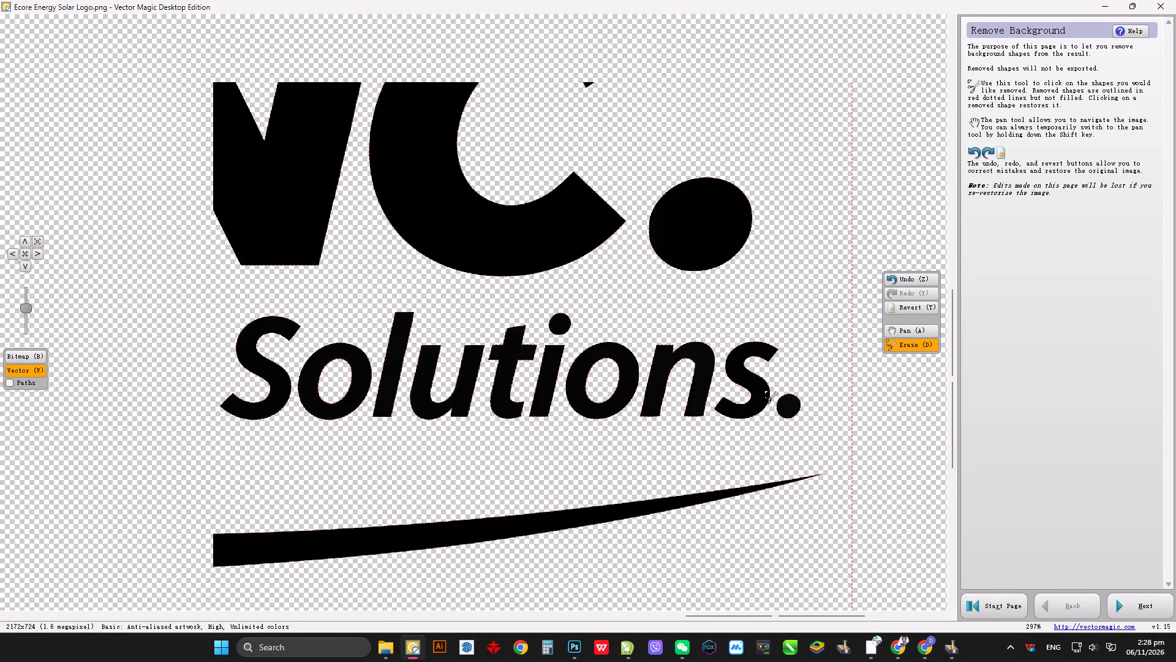
pyautogui.keyDown('alt'); pyautogui.scroll(-3, 764, 390); pyautogui.keyUp('alt')
pyautogui.click(1147, 609)
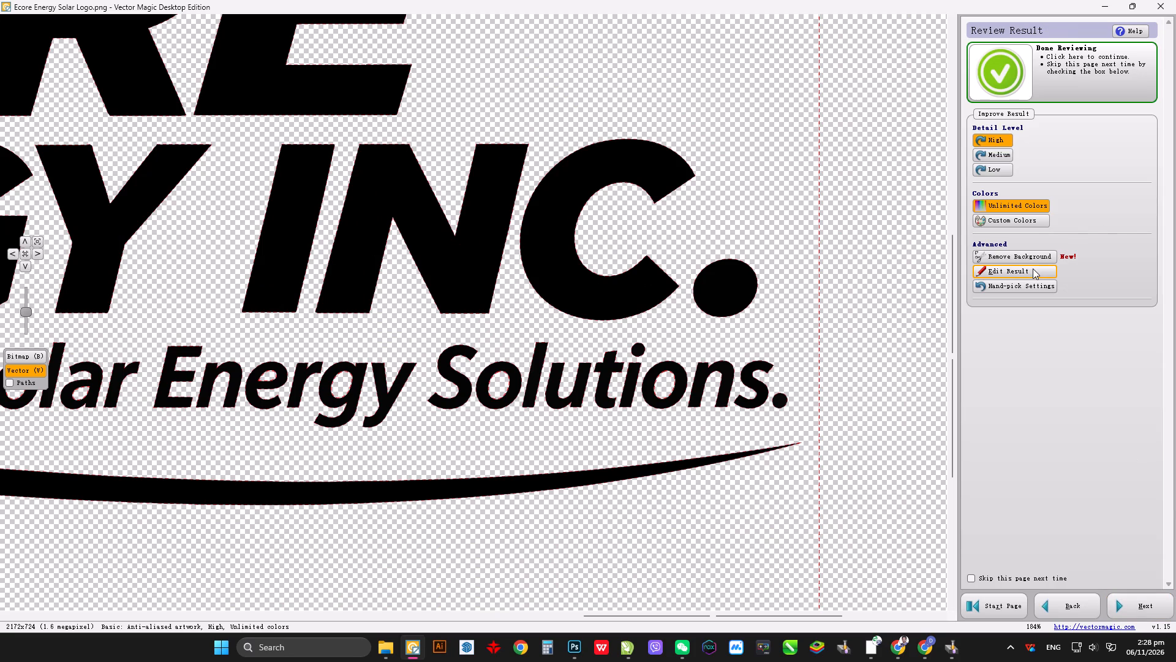
# Export the vectorized logo to the Downloads folder as a PDF named Ecore Energy Solar Logo.
pyautogui.click(1140, 611)
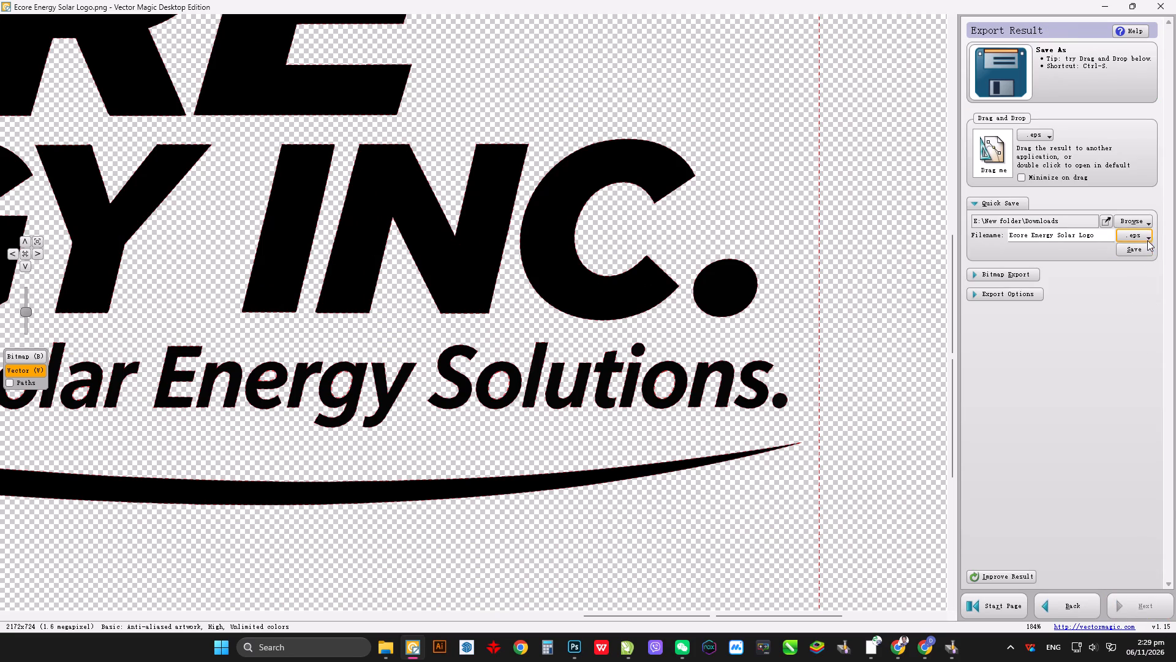
pyautogui.click(1147, 238)
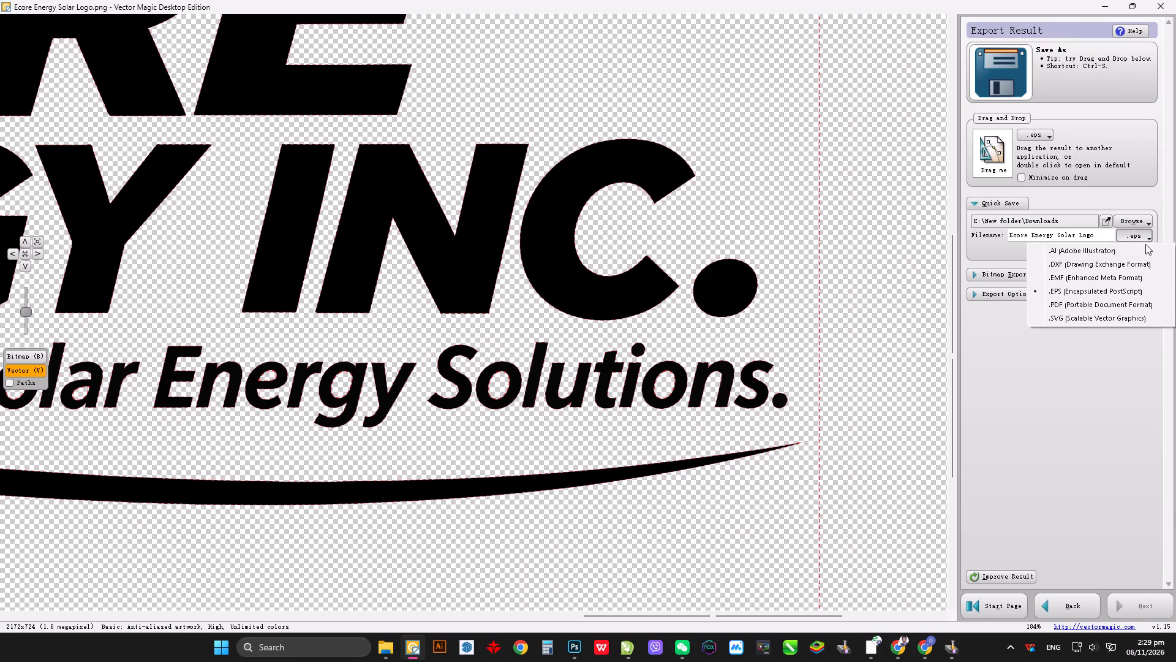
pyautogui.click(1105, 305)
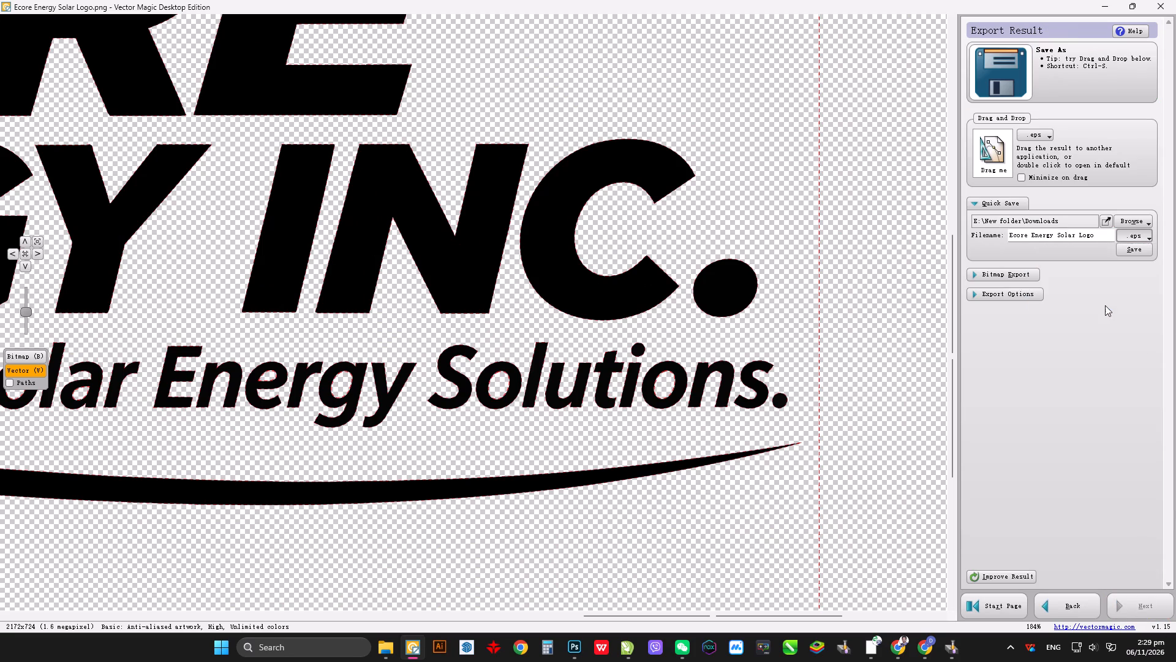
pyautogui.click(1134, 251)
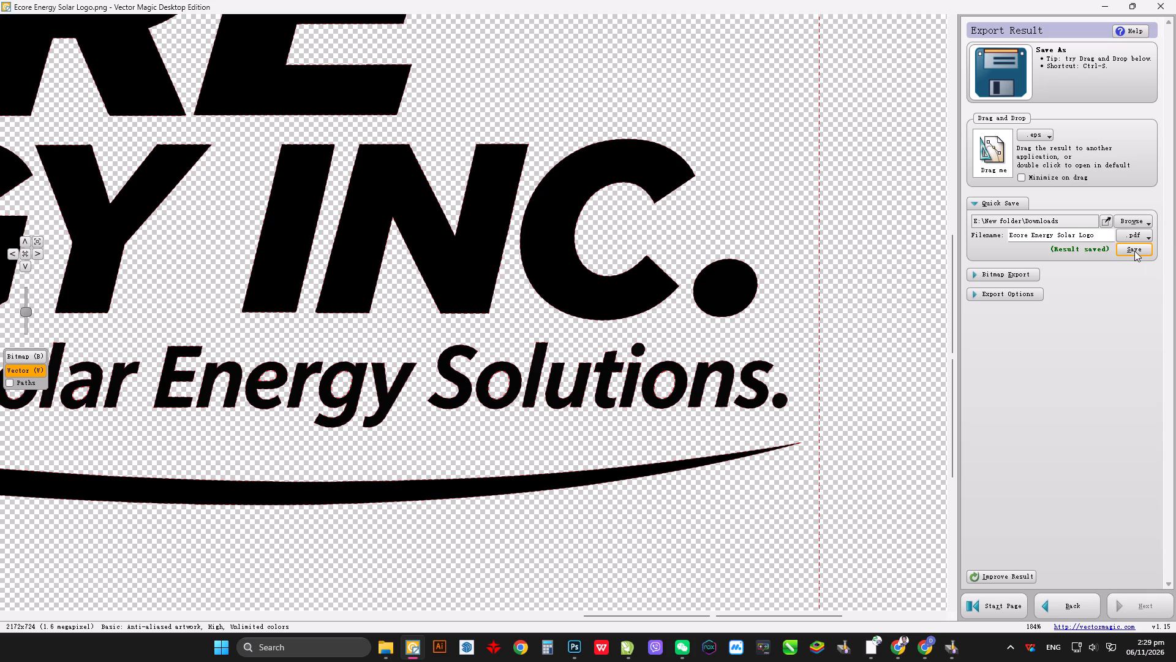
# Place the Ecore Energy Solar Logo PDF from Downloads into the Photoshop poster as a smart object cropped to its bounding box.
pyautogui.click(386, 652)
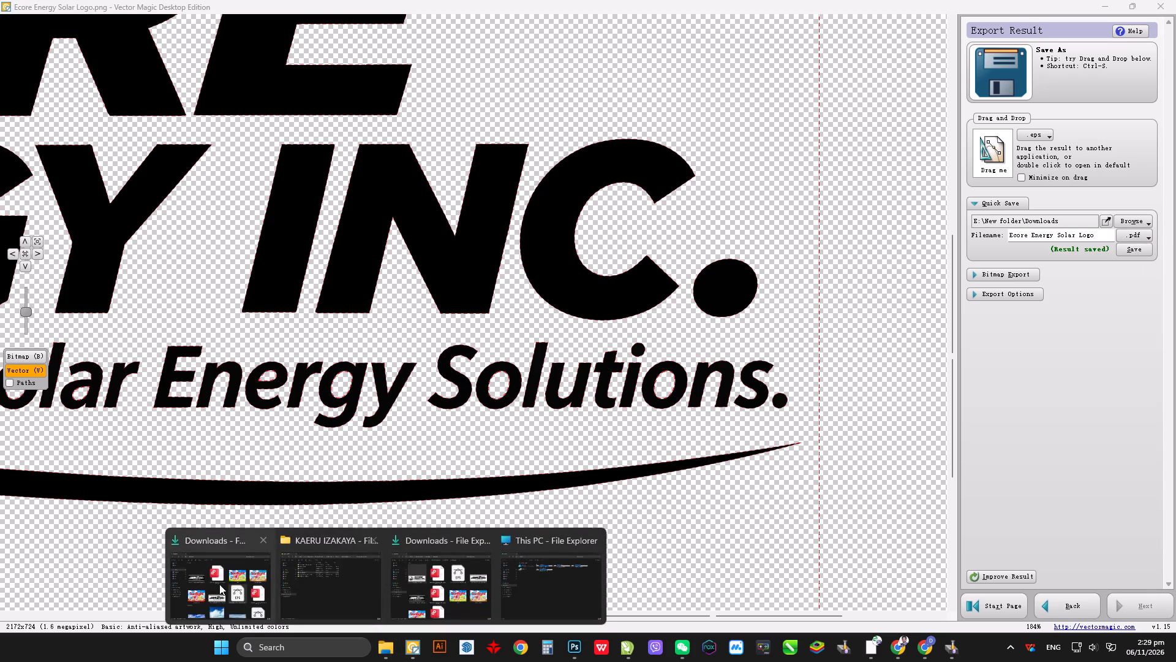
pyautogui.click(219, 584)
pyautogui.click(431, 242)
pyautogui.press('F5')
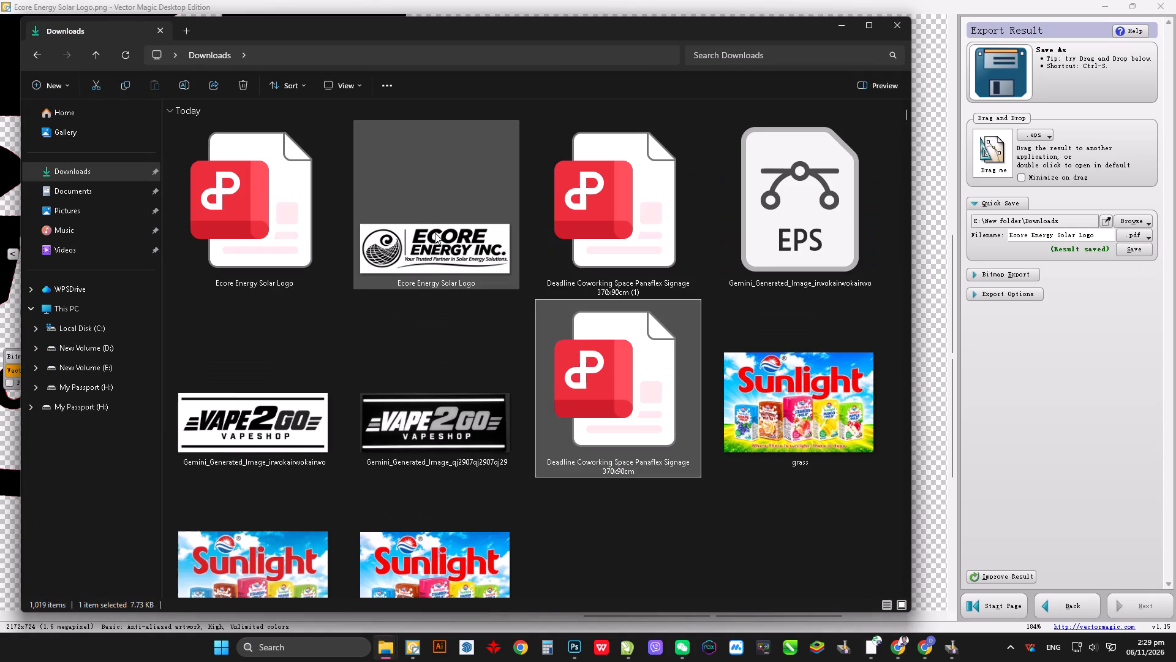
pyautogui.click(252, 227)
pyautogui.moveTo(247, 194); pyautogui.dragTo(561, 640)
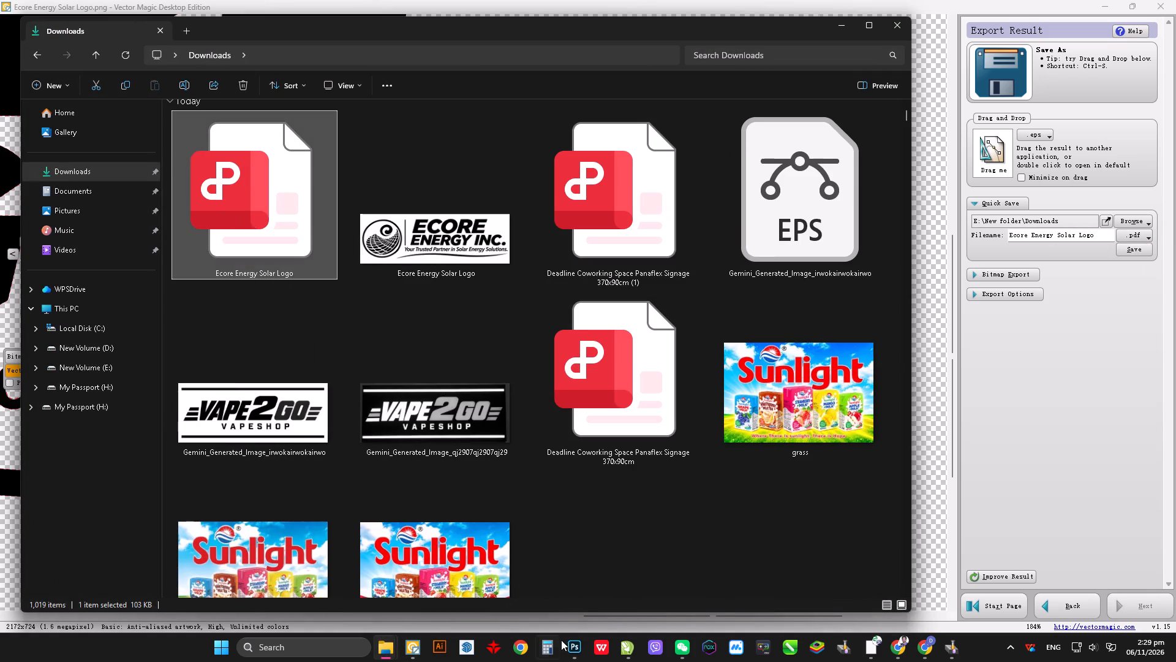
pyautogui.moveTo(561, 640); pyautogui.dragTo(547, 396)
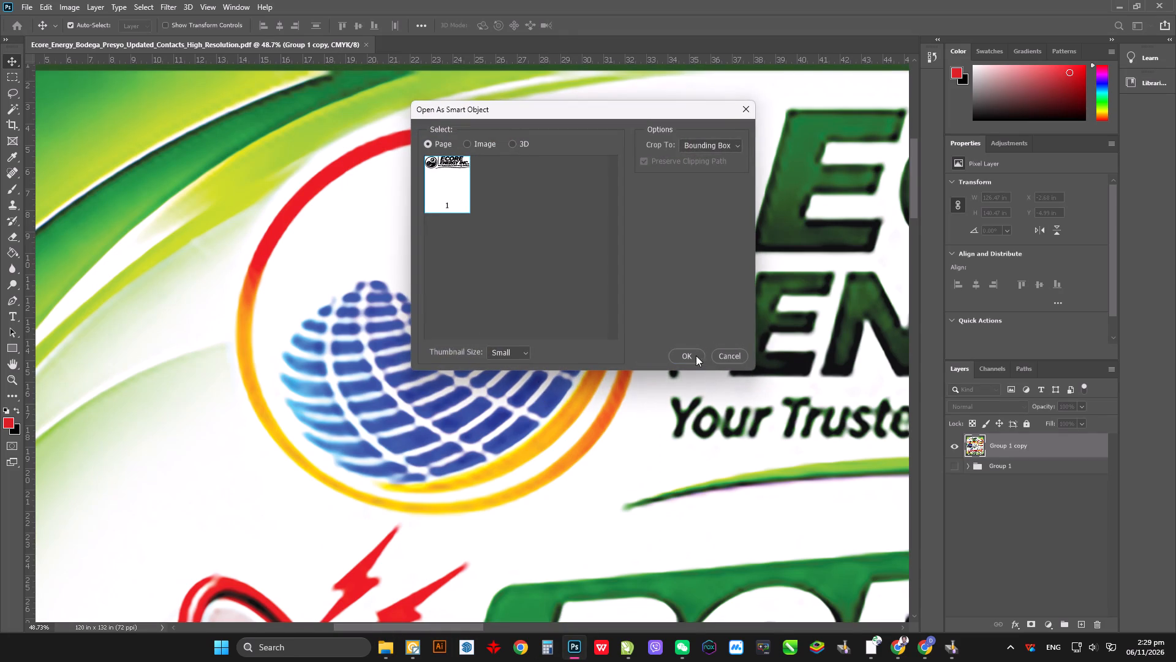
pyautogui.click(693, 354)
# Move the placed Ecore Energy logo over the poster's header and enlarge it to about 250%.
pyautogui.keyDown('alt'); pyautogui.scroll(-10, 473, 369); pyautogui.keyUp('alt')
pyautogui.keyDown('alt'); pyautogui.scroll(-4, 580, 365); pyautogui.keyUp('alt')
pyautogui.moveTo(538, 362); pyautogui.dragTo(584, 373)
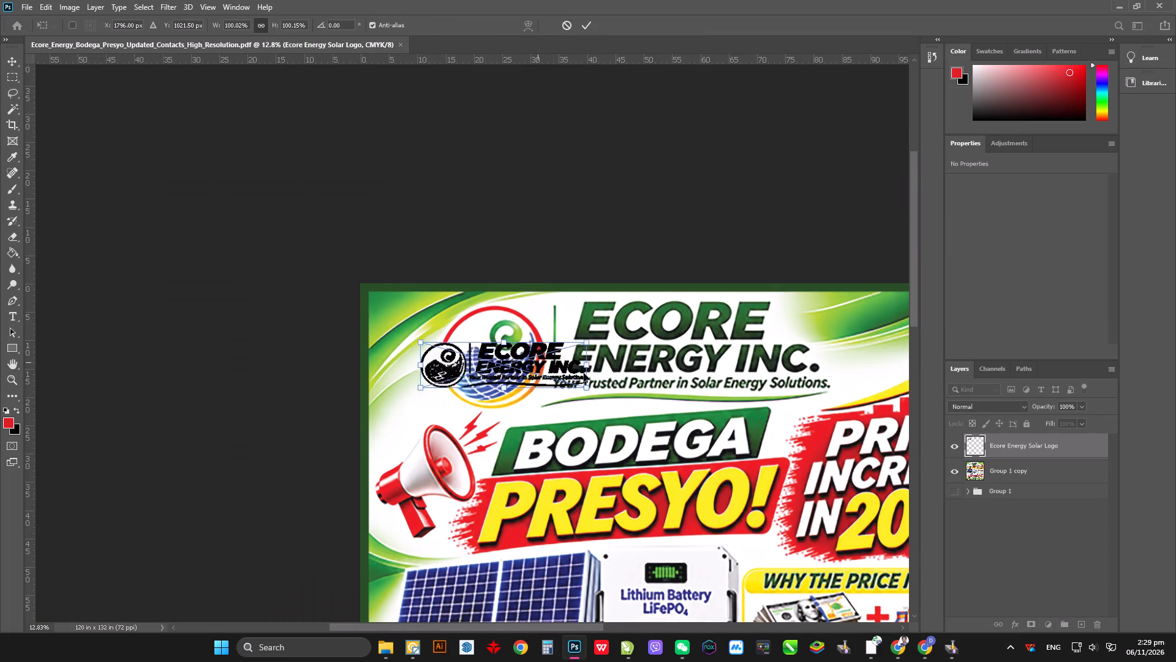
pyautogui.moveTo(584, 373); pyautogui.dragTo(614, 392)
pyautogui.click(660, 370)
pyautogui.moveTo(661, 370); pyautogui.dragTo(670, 364)
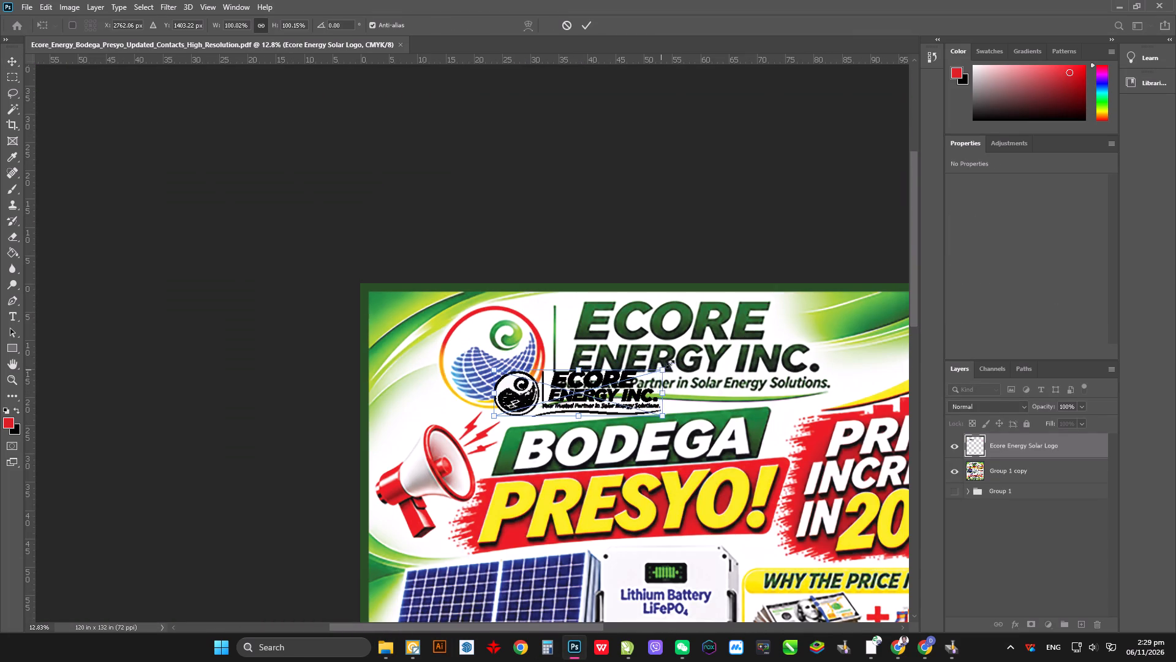
pyautogui.moveTo(670, 364); pyautogui.dragTo(906, 284)
# Scale the logo down to about 239% and align its globe emblem and ring with the original circular emblem.
pyautogui.keyDown('alt'); pyautogui.scroll(8, 509, 355); pyautogui.keyUp('alt')
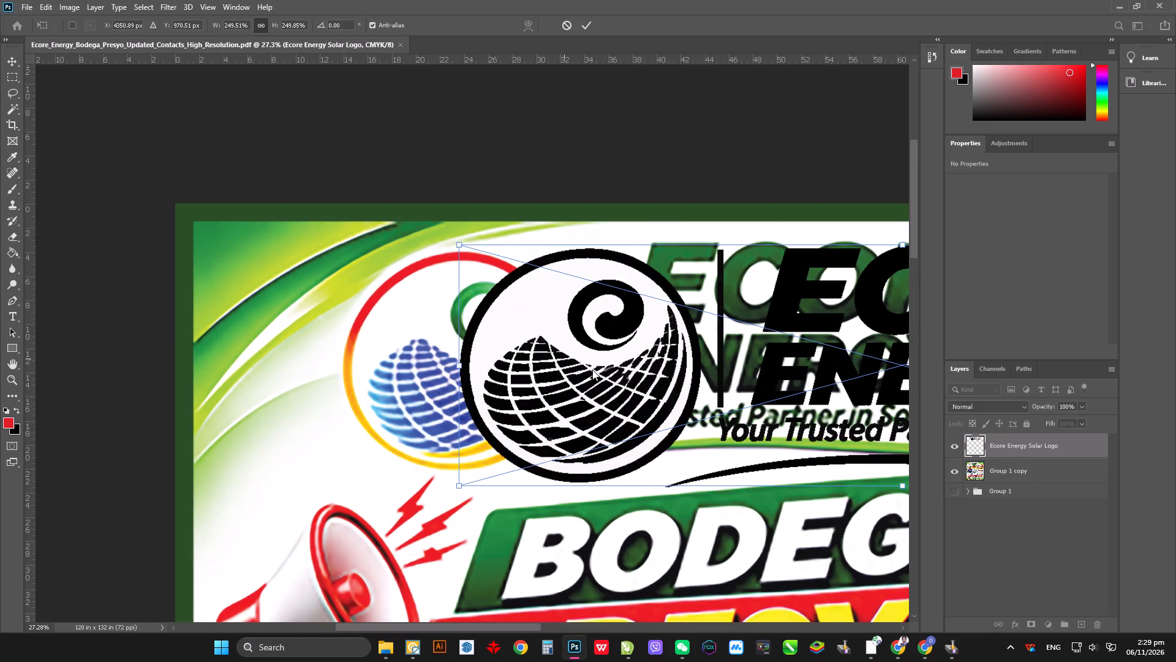
pyautogui.click(592, 370)
pyautogui.moveTo(646, 387); pyautogui.dragTo(521, 392)
pyautogui.click(334, 493)
pyautogui.moveTo(334, 493); pyautogui.dragTo(372, 452)
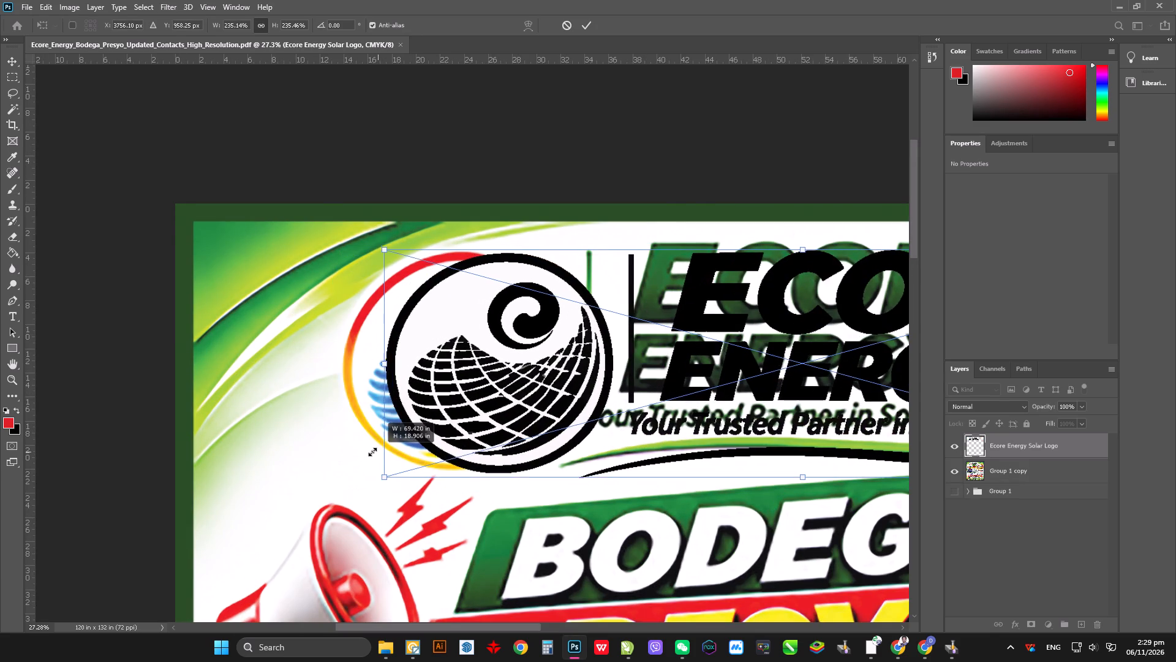
pyautogui.moveTo(372, 452); pyautogui.dragTo(365, 452)
pyautogui.moveTo(527, 433); pyautogui.dragTo(496, 433)
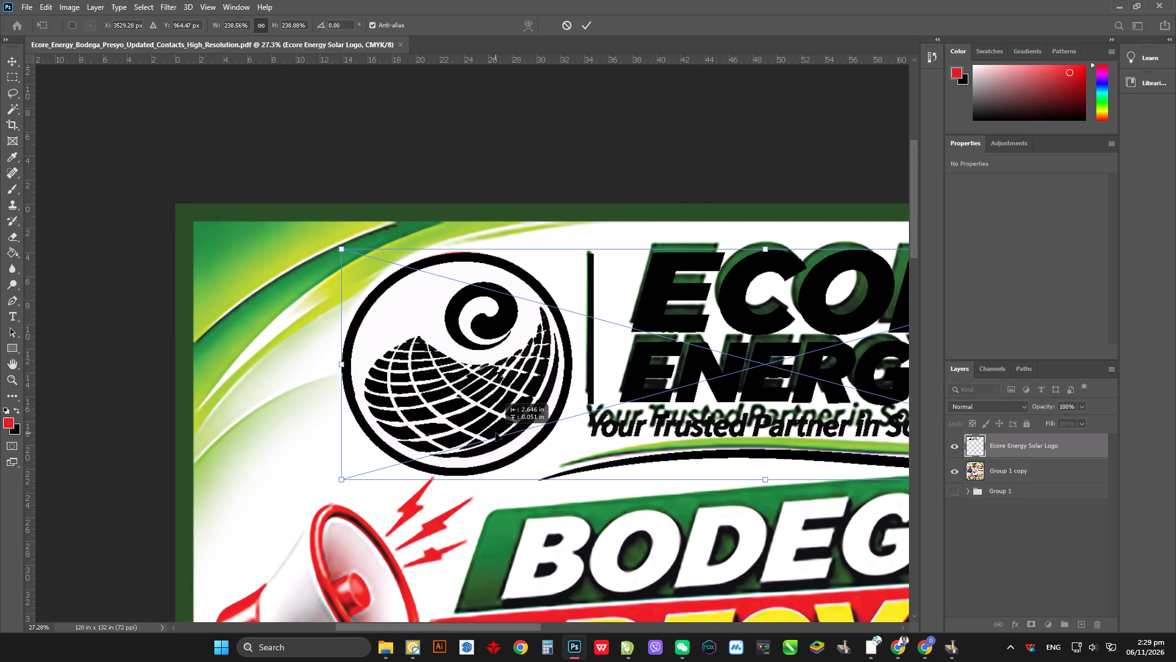
pyautogui.moveTo(496, 433); pyautogui.dragTo(495, 432)
# Resize the logo to about 236% so its lettering and the end of its tagline match the original header text.
pyautogui.scroll(-19, 454, 444)
pyautogui.keyDown('alt'); pyautogui.scroll(4, 569, 382); pyautogui.keyUp('alt')
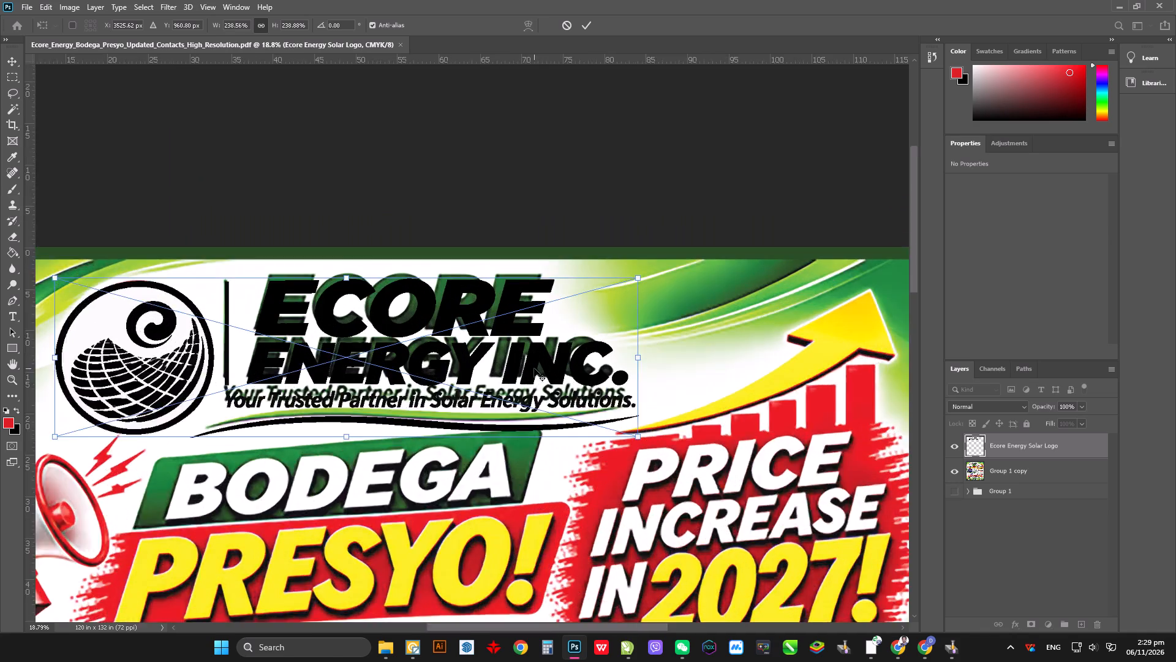
pyautogui.keyDown('alt'); pyautogui.scroll(7, 534, 368); pyautogui.keyUp('alt')
pyautogui.click(652, 472)
pyautogui.moveTo(655, 484); pyautogui.dragTo(643, 467)
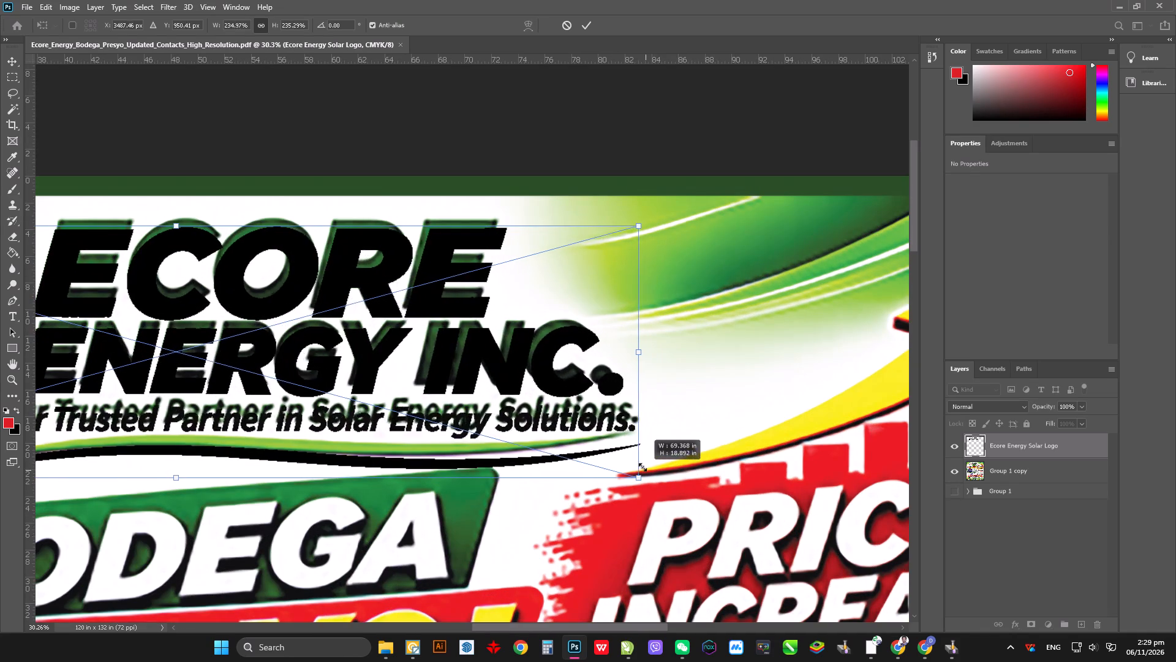
pyautogui.moveTo(643, 467); pyautogui.dragTo(618, 440)
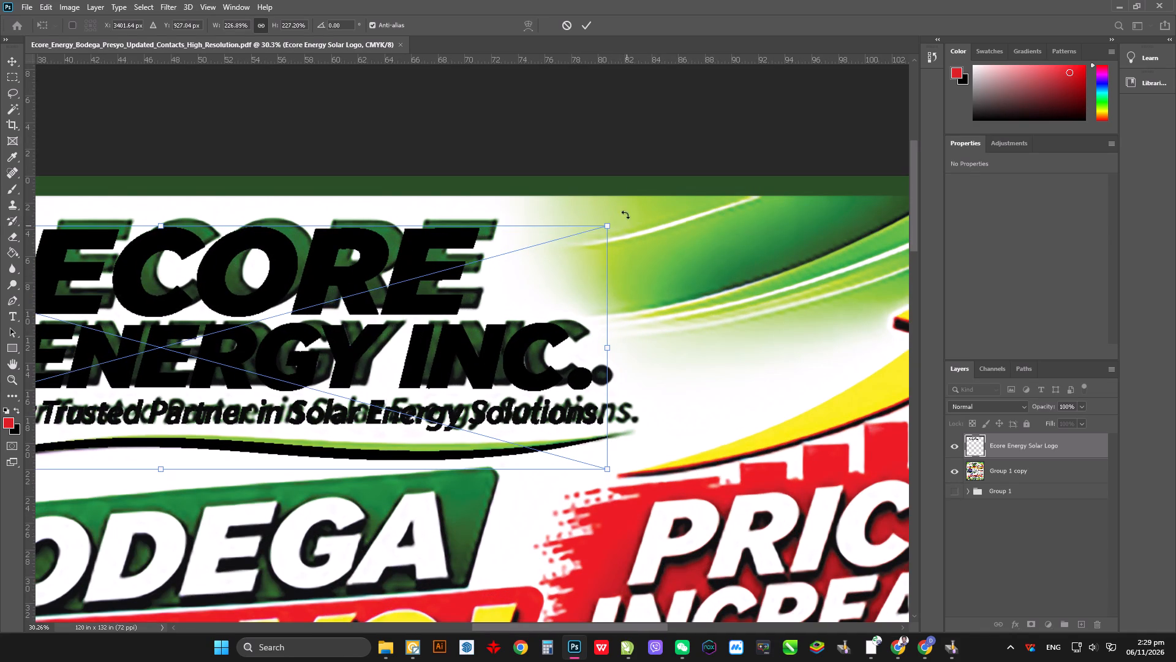
pyautogui.click(611, 223)
pyautogui.moveTo(608, 222); pyautogui.dragTo(626, 210)
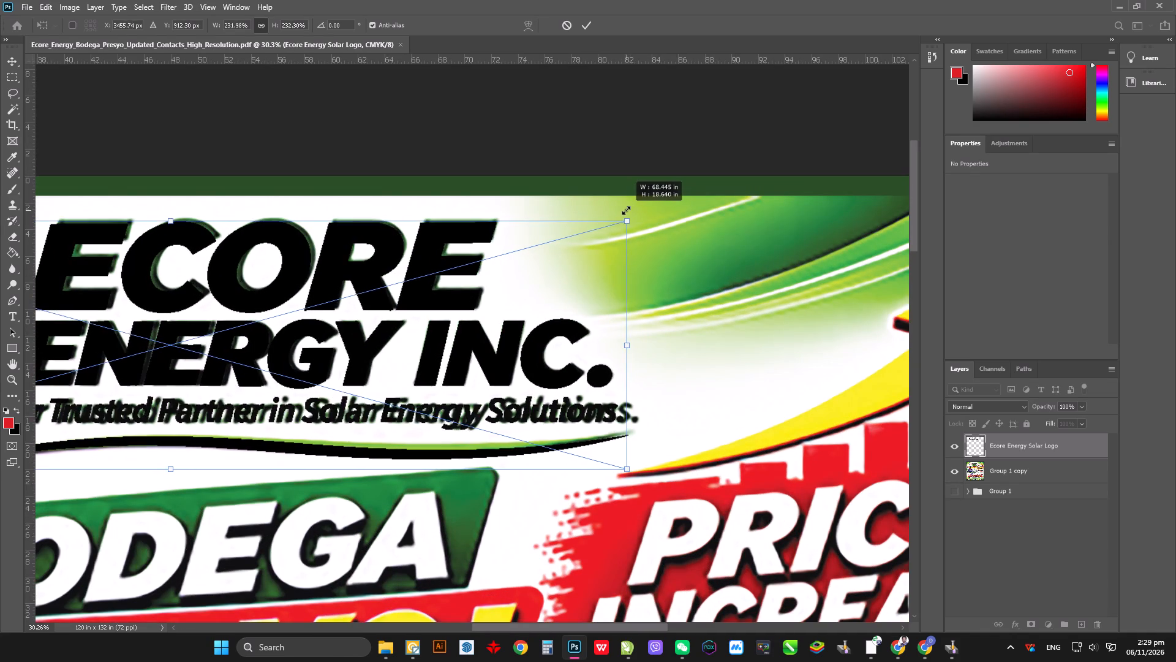
pyautogui.moveTo(626, 210); pyautogui.dragTo(641, 202)
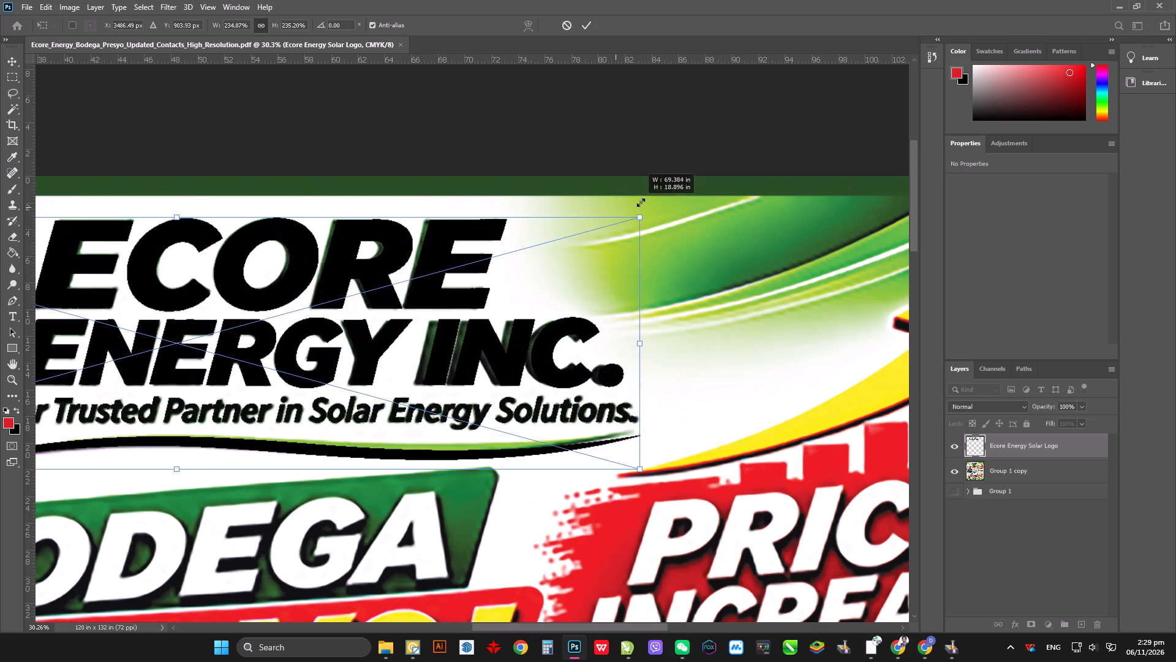
pyautogui.moveTo(641, 202); pyautogui.dragTo(641, 202)
# Fine-tune the logo to about 235.6%, shift it slightly down over the original emblem and commit the placement.
pyautogui.scroll(-9, 749, 296)
pyautogui.keyDown('alt'); pyautogui.scroll(-10, 843, 385); pyautogui.keyUp('alt')
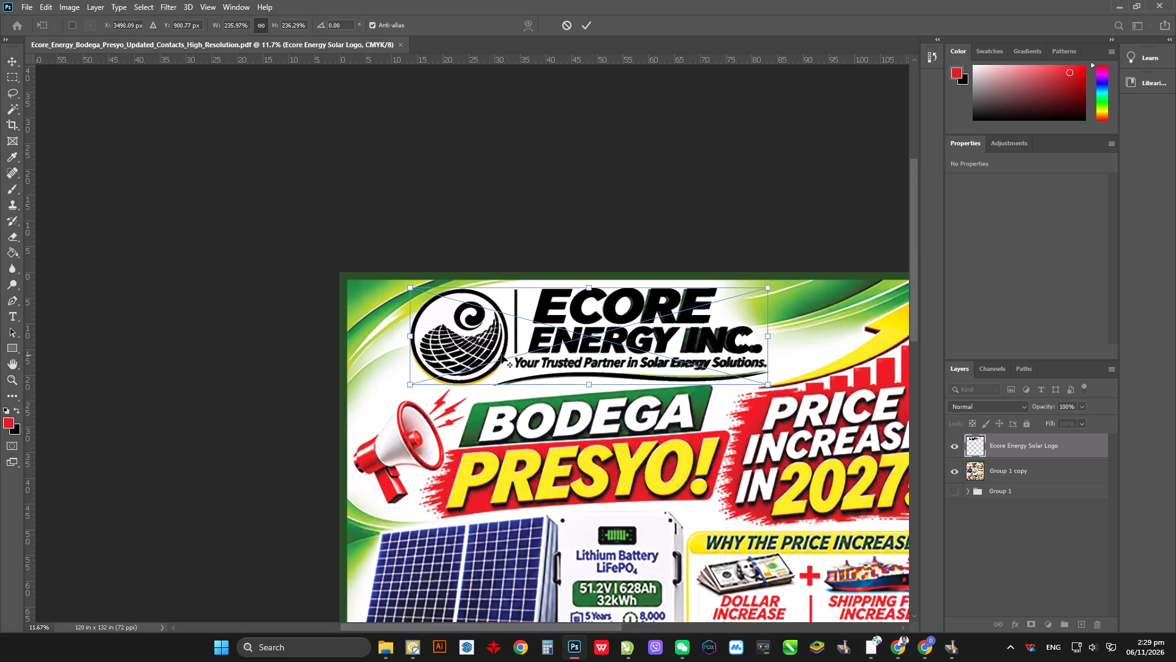
pyautogui.keyDown('alt'); pyautogui.scroll(8, 371, 351); pyautogui.keyUp('alt')
pyautogui.click(413, 229)
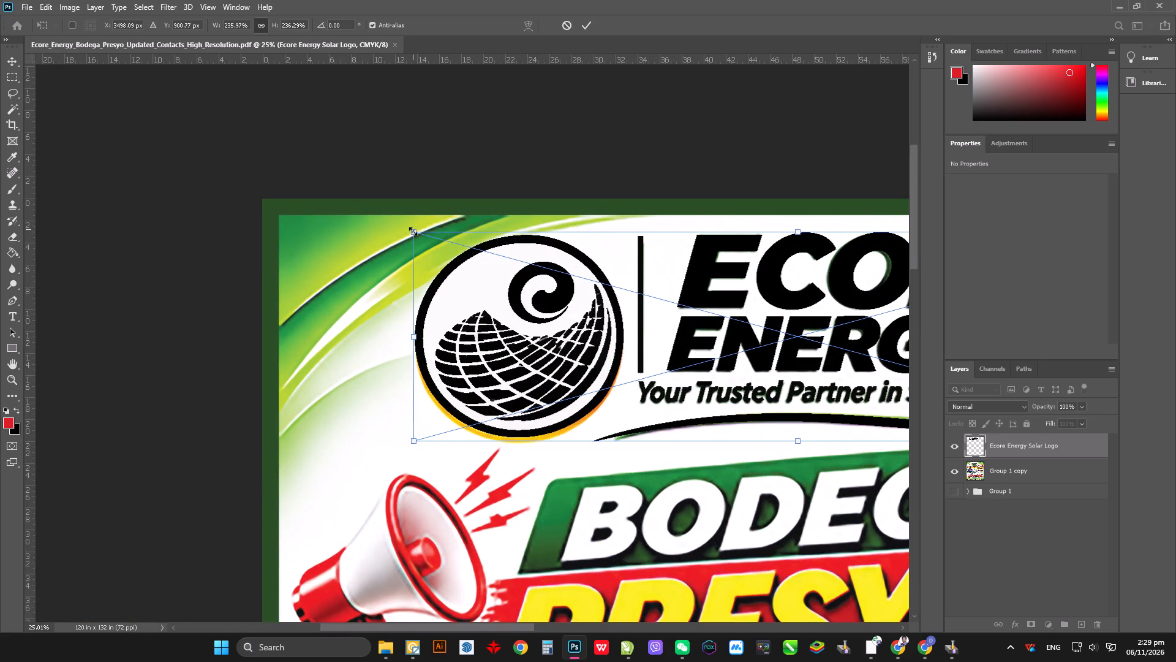
pyautogui.moveTo(413, 231); pyautogui.dragTo(413, 239)
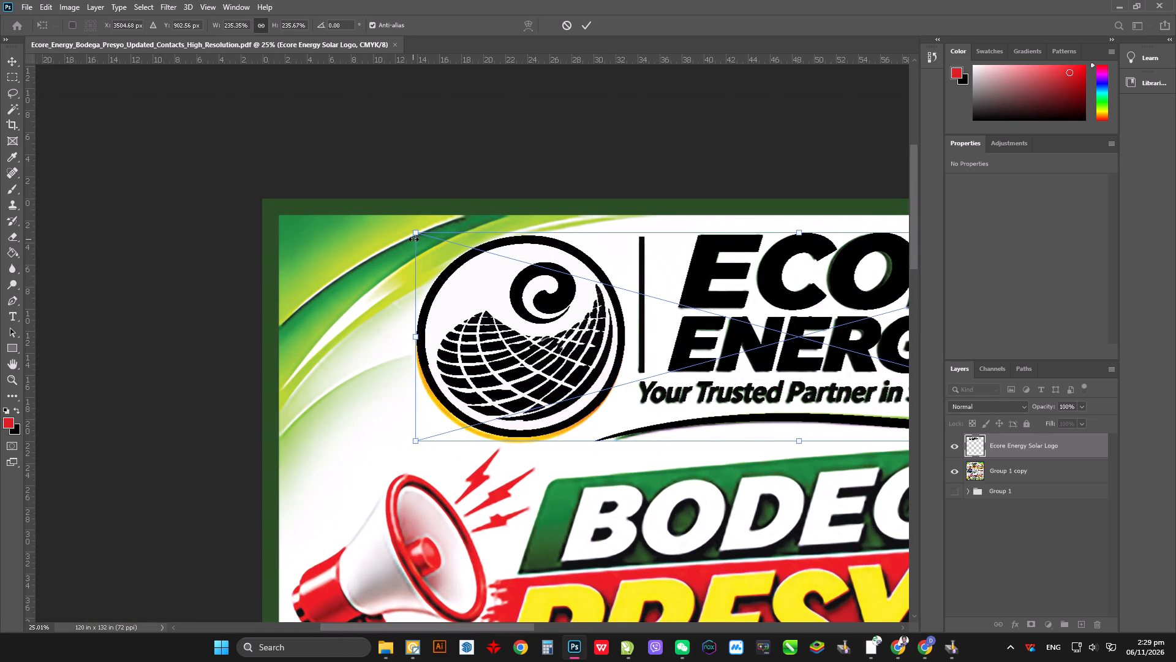
pyautogui.click(415, 447)
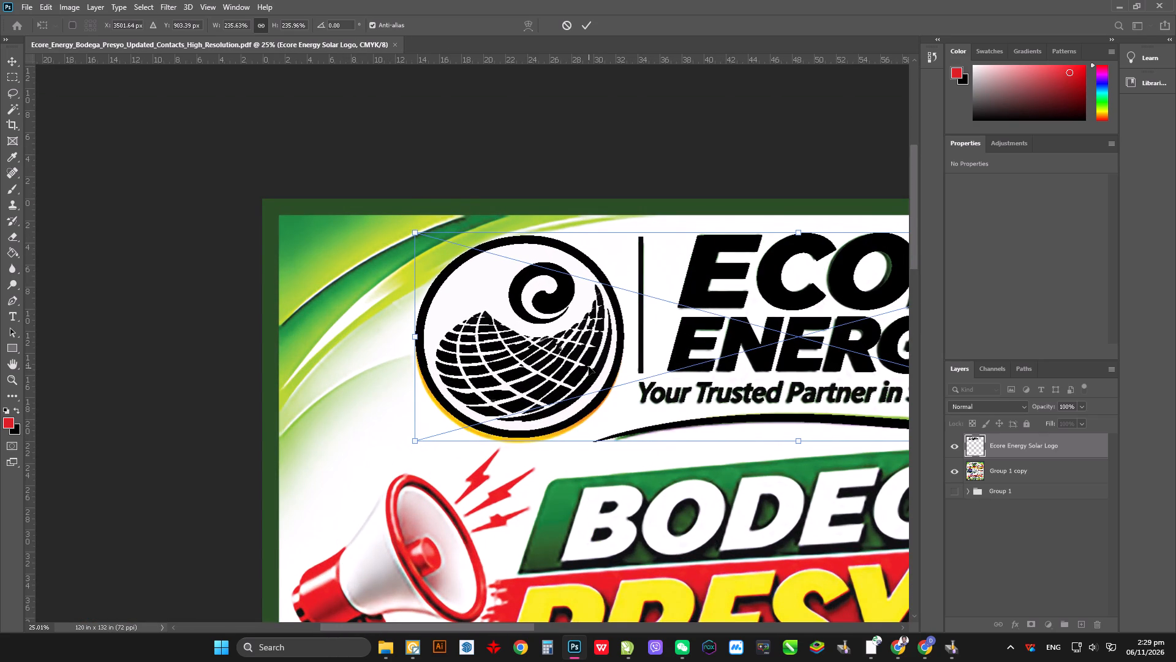
pyautogui.click(621, 337)
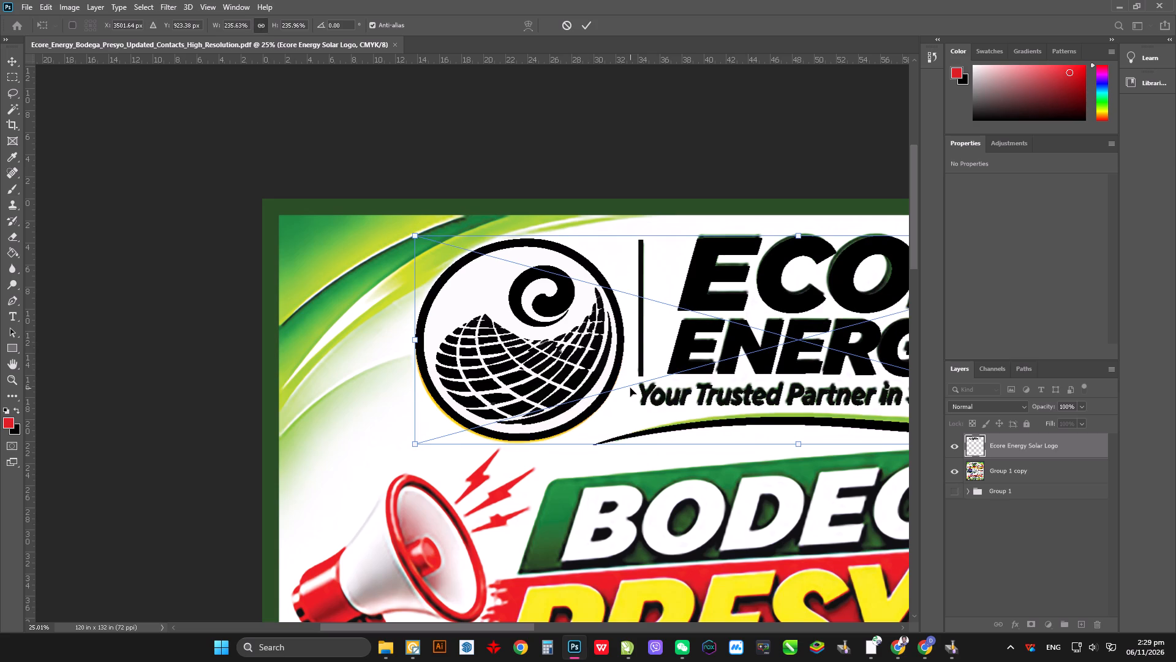
pyautogui.press('Return')
pyautogui.scroll(-1, 426, 437)
pyautogui.press('Right')
pyautogui.keyDown('alt'); pyautogui.scroll(-8, 464, 402); pyautogui.keyUp('alt')
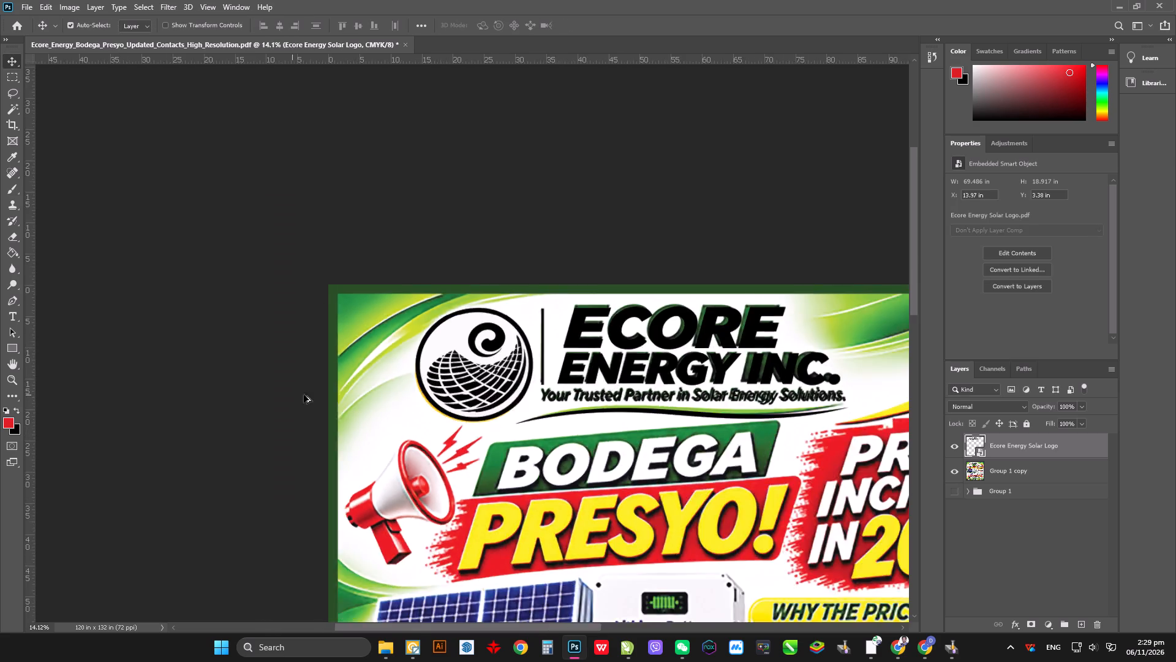
# Transform the placed logo to about 69.25 in wide by 18.85 in high to fit the original header text better.
pyautogui.keyDown('alt'); pyautogui.scroll(-3, 304, 395); pyautogui.keyUp('alt')
pyautogui.keyDown('alt'); pyautogui.scroll(20, 588, 364); pyautogui.keyUp('alt')
pyautogui.keyDown('alt'); pyautogui.scroll(10, 588, 364); pyautogui.keyUp('alt')
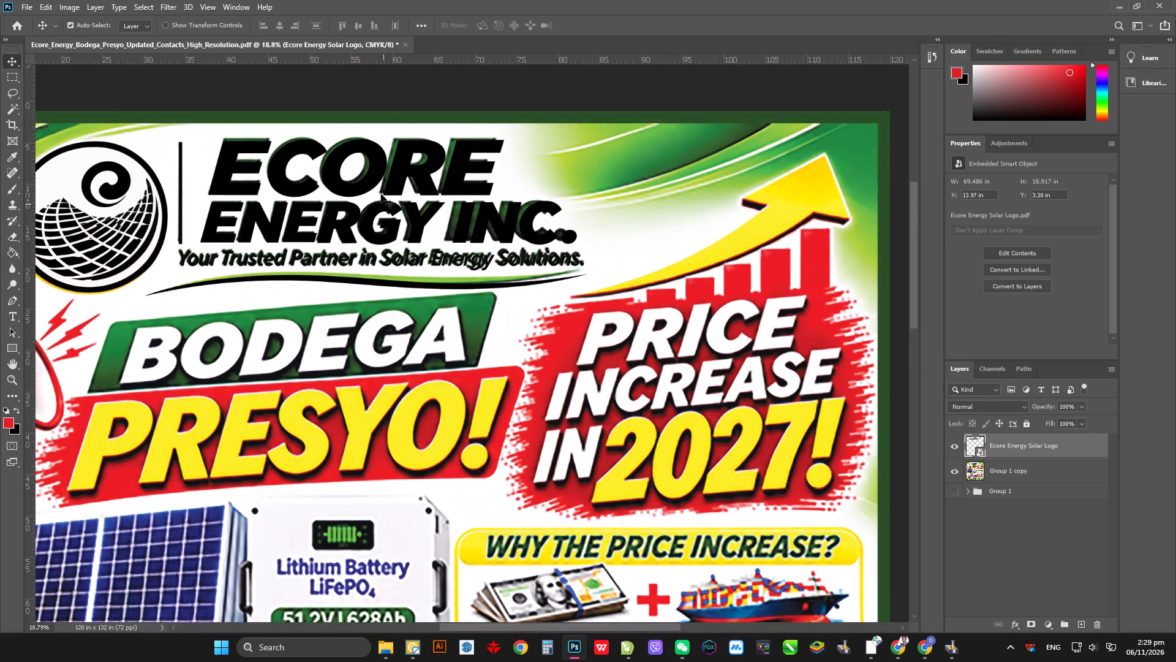
pyautogui.keyDown('alt'); pyautogui.scroll(15, 381, 194); pyautogui.keyUp('alt')
pyautogui.keyDown('ctrl'); pyautogui.scroll(10, 538, 374); pyautogui.keyUp('ctrl')
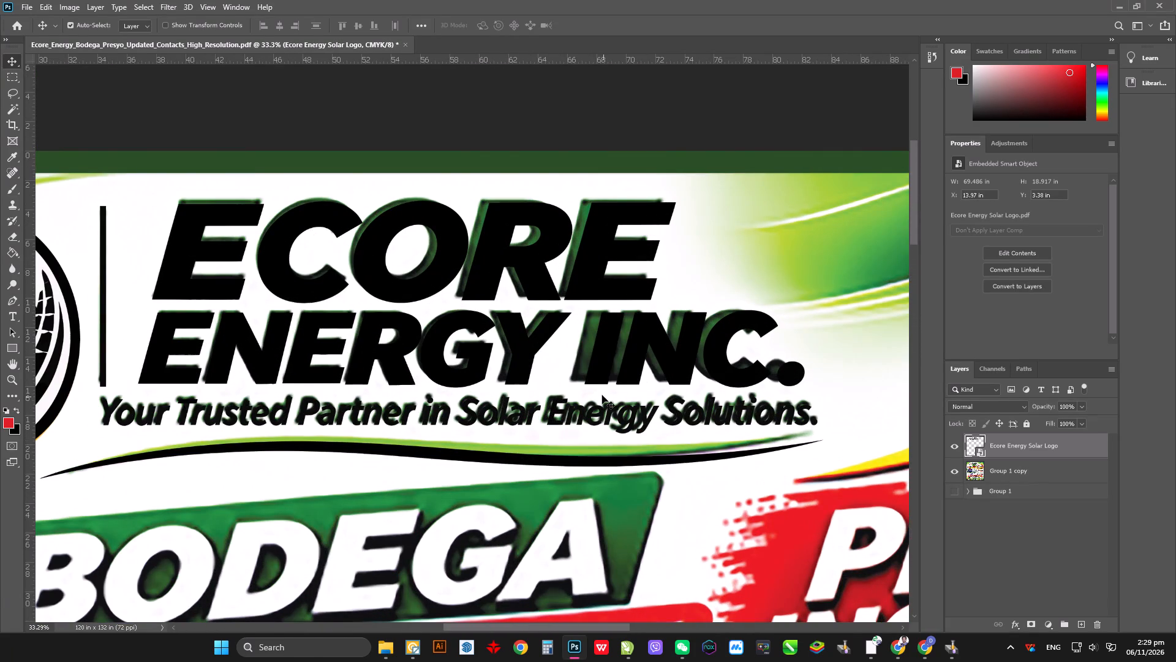
pyautogui.hotkey('ctrl', 't')
pyautogui.doubleClick(827, 475)
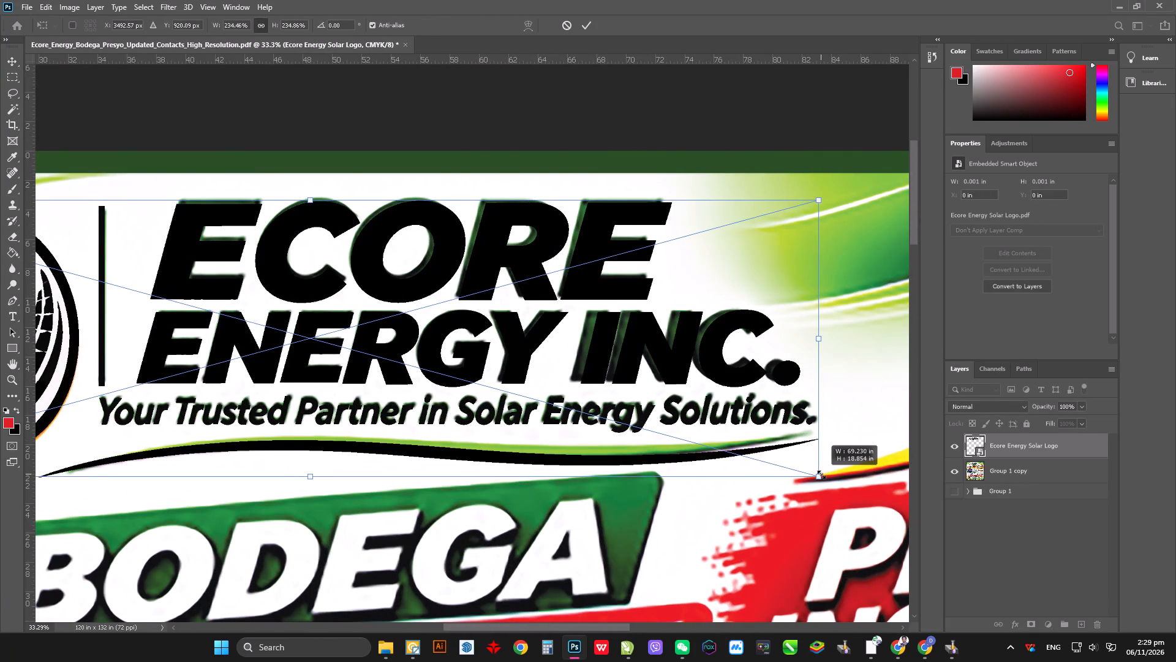
pyautogui.press('Return')
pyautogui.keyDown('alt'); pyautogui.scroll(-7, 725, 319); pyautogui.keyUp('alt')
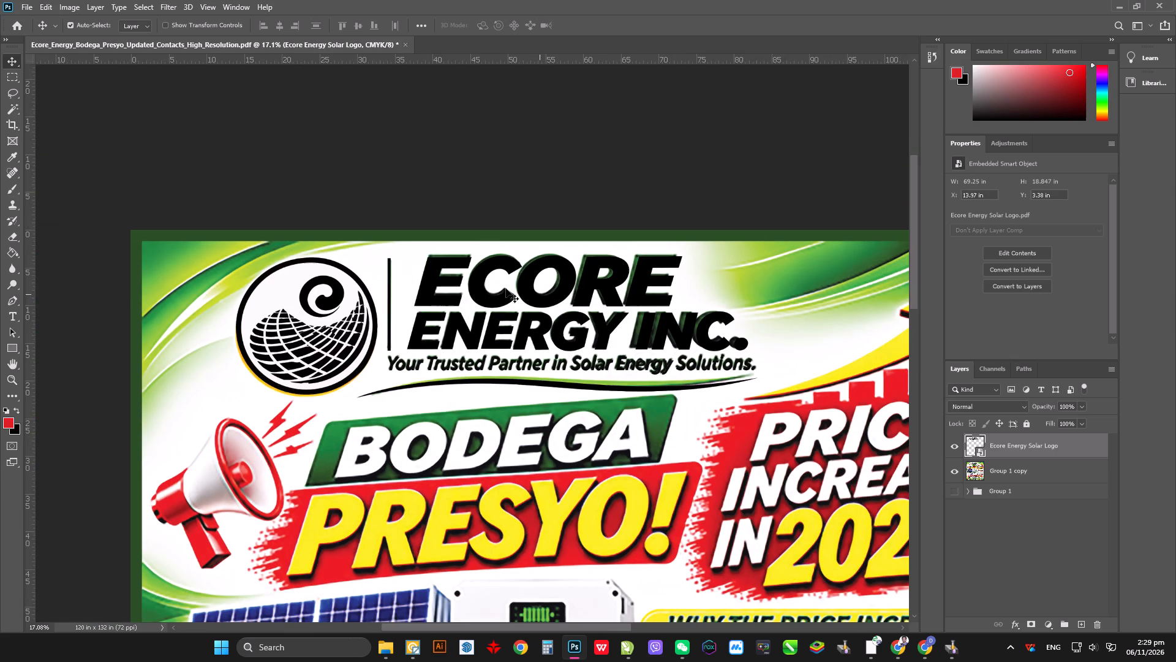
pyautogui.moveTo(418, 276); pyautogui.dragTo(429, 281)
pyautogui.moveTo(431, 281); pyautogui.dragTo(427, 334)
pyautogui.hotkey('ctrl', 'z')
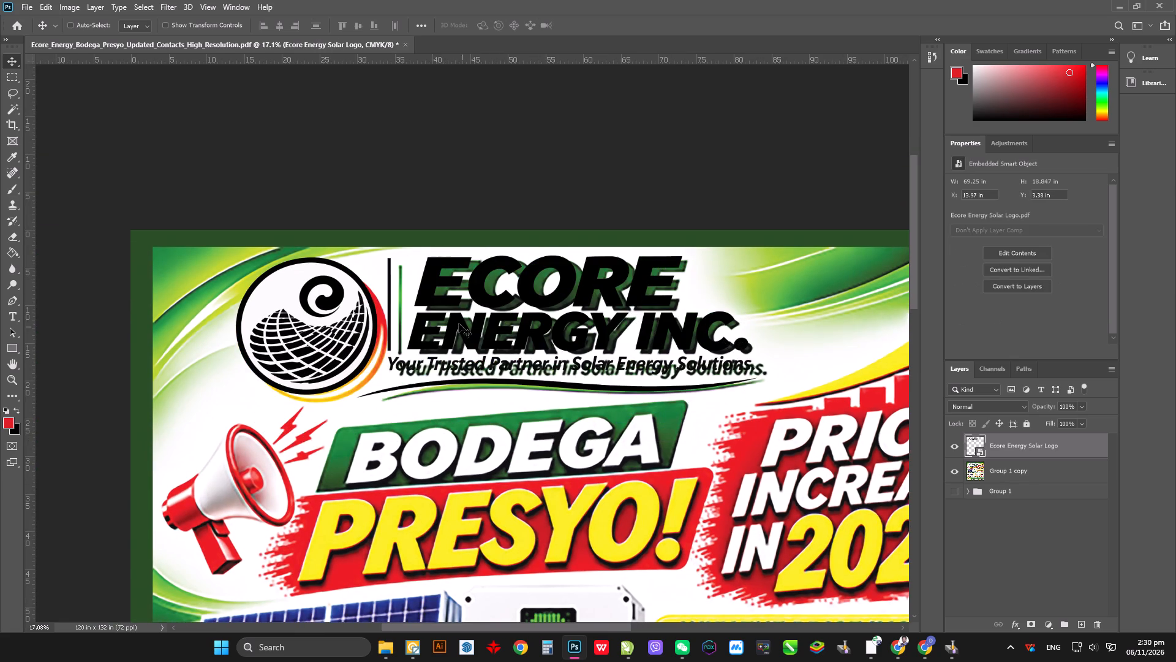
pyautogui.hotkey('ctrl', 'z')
# Move the black logo straight down off the original header logo, to a Y position of 18.5 in.
pyautogui.click(431, 272)
pyautogui.moveTo(430, 278); pyautogui.dragTo(432, 392)
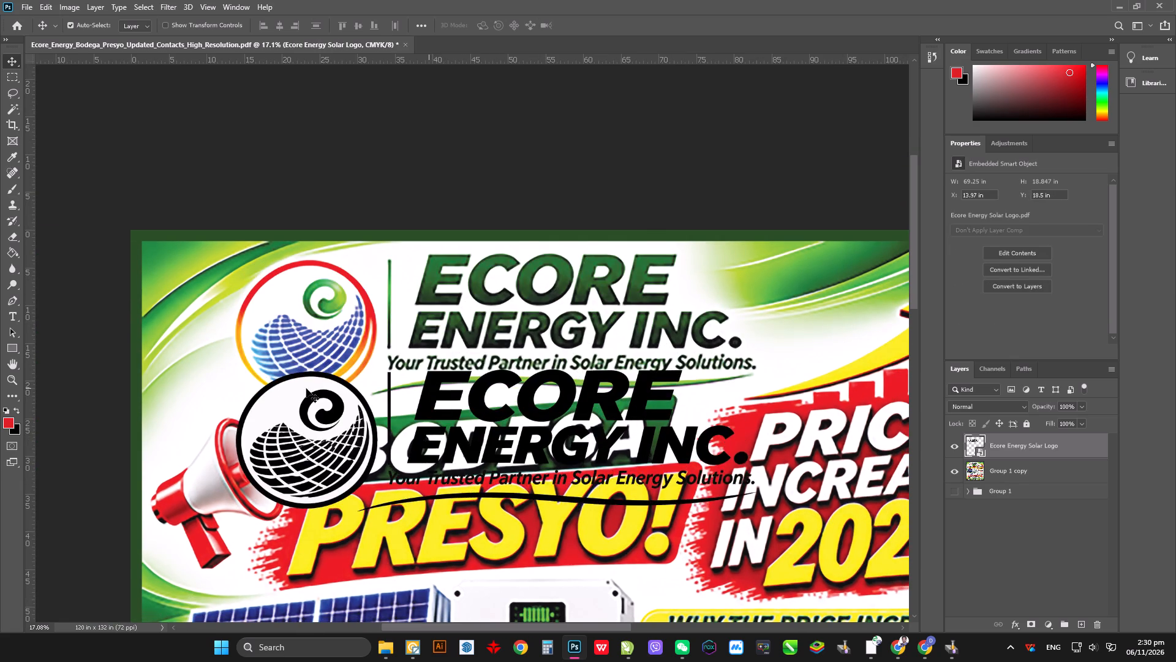
# Rasterize the logo layer and fill the E of ECORE with the green sampled from the poster's upper-right swoosh.
pyautogui.keyDown('alt'); pyautogui.scroll(9, 306, 389); pyautogui.keyUp('alt')
pyautogui.keyDown('alt'); pyautogui.scroll(-4, 331, 384); pyautogui.keyUp('alt')
pyautogui.keyDown('alt'); pyautogui.scroll(-4, 498, 389); pyautogui.keyUp('alt')
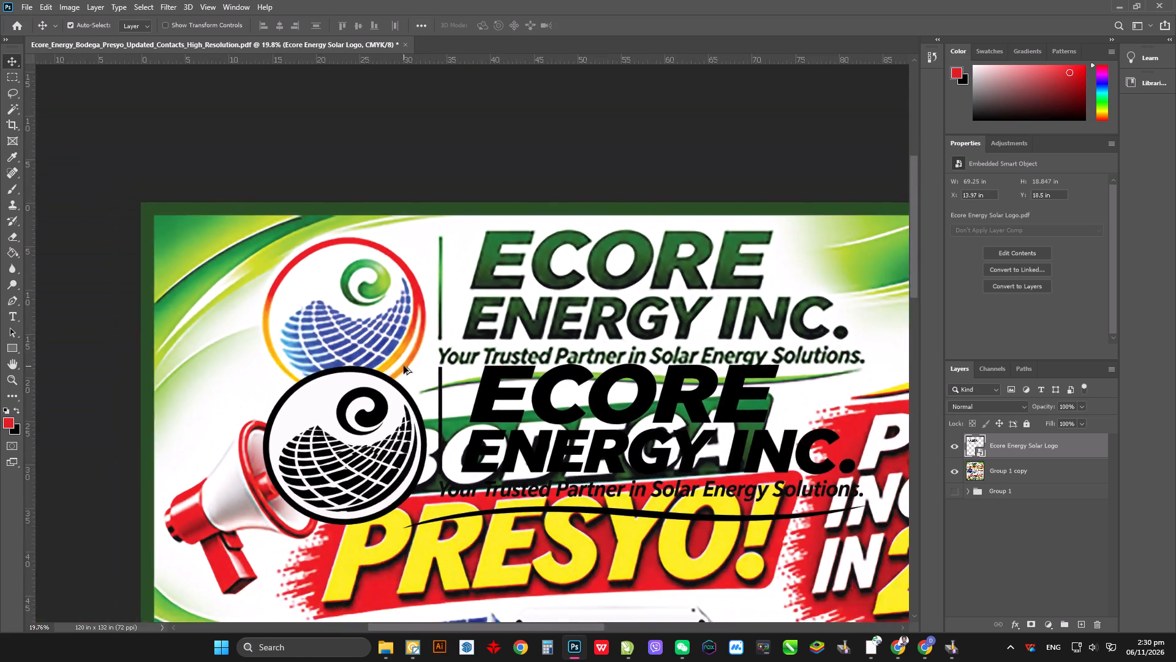
pyautogui.keyDown('alt'); pyautogui.scroll(-2, 404, 366); pyautogui.keyUp('alt')
pyautogui.keyDown('alt'); pyautogui.scroll(5, 536, 428); pyautogui.keyUp('alt')
pyautogui.keyDown('alt'); pyautogui.scroll(-2, 412, 387); pyautogui.keyUp('alt')
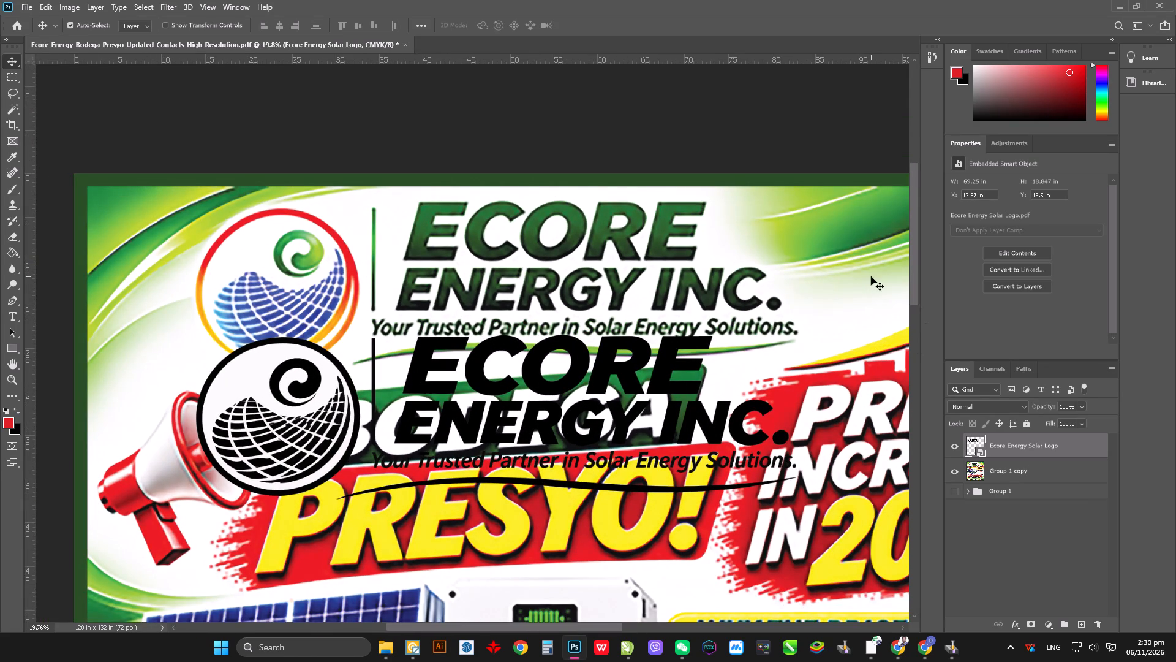
pyautogui.press('i')
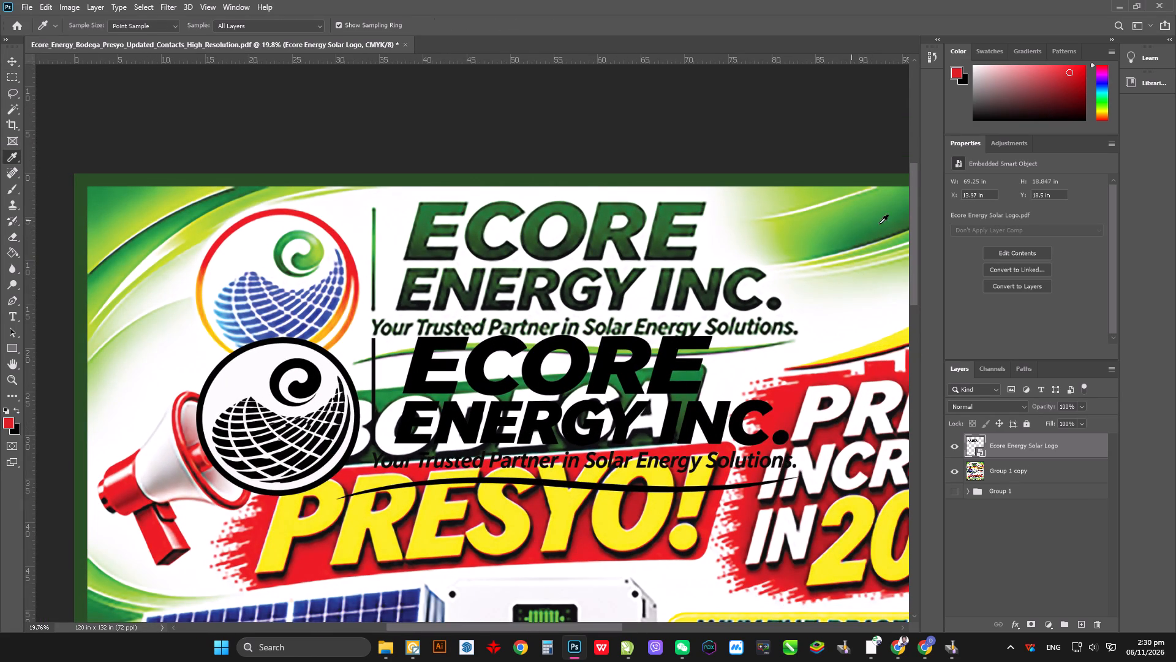
pyautogui.click(897, 221)
pyautogui.click(883, 218)
pyautogui.press('g')
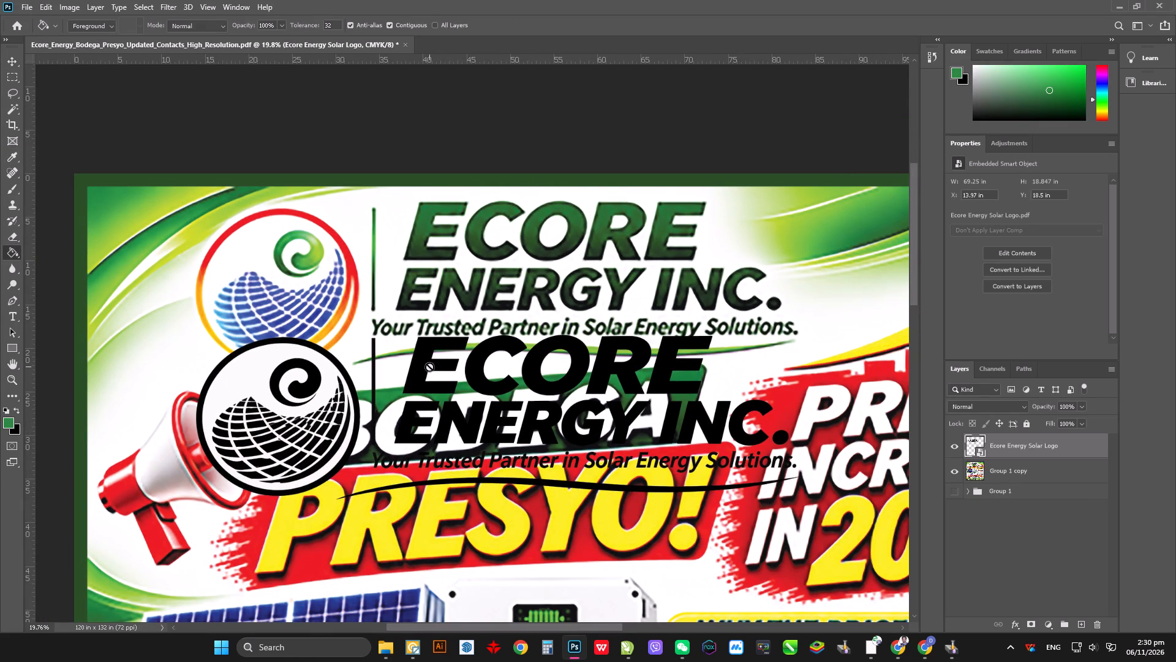
pyautogui.click(418, 360)
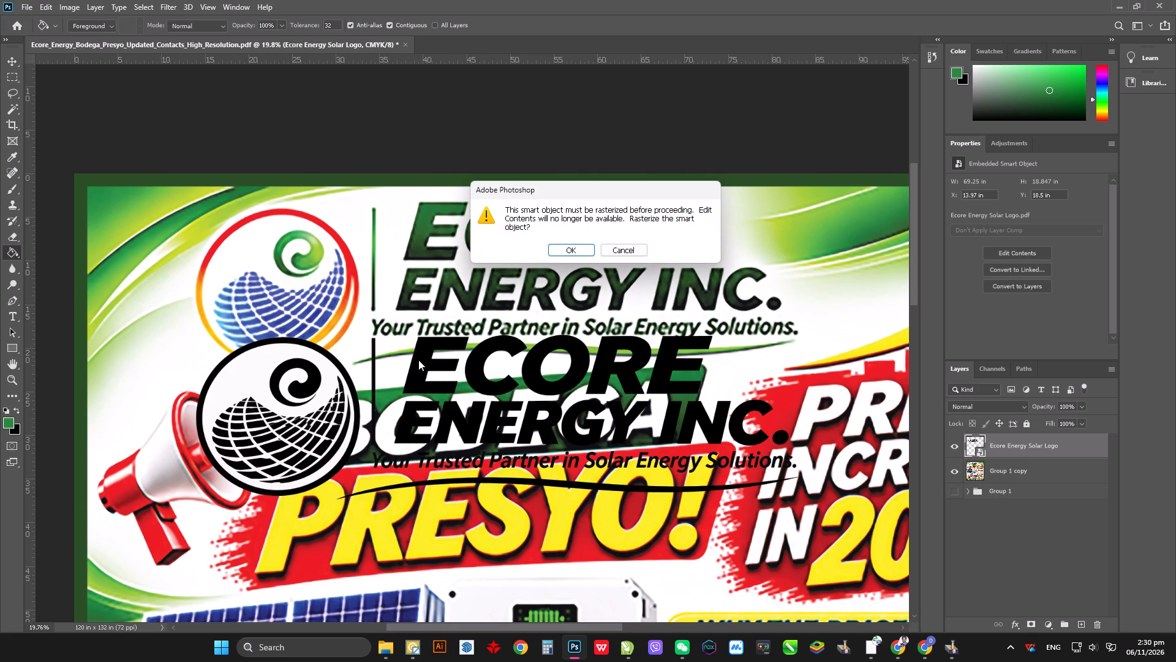
pyautogui.press('Return')
pyautogui.click(422, 370)
# Fill the vertical divider bar, the C and O of ECORE, and the first four letters of ENERGY with the sampled green.
pyautogui.keyDown('alt'); pyautogui.scroll(4, 398, 398); pyautogui.keyUp('alt')
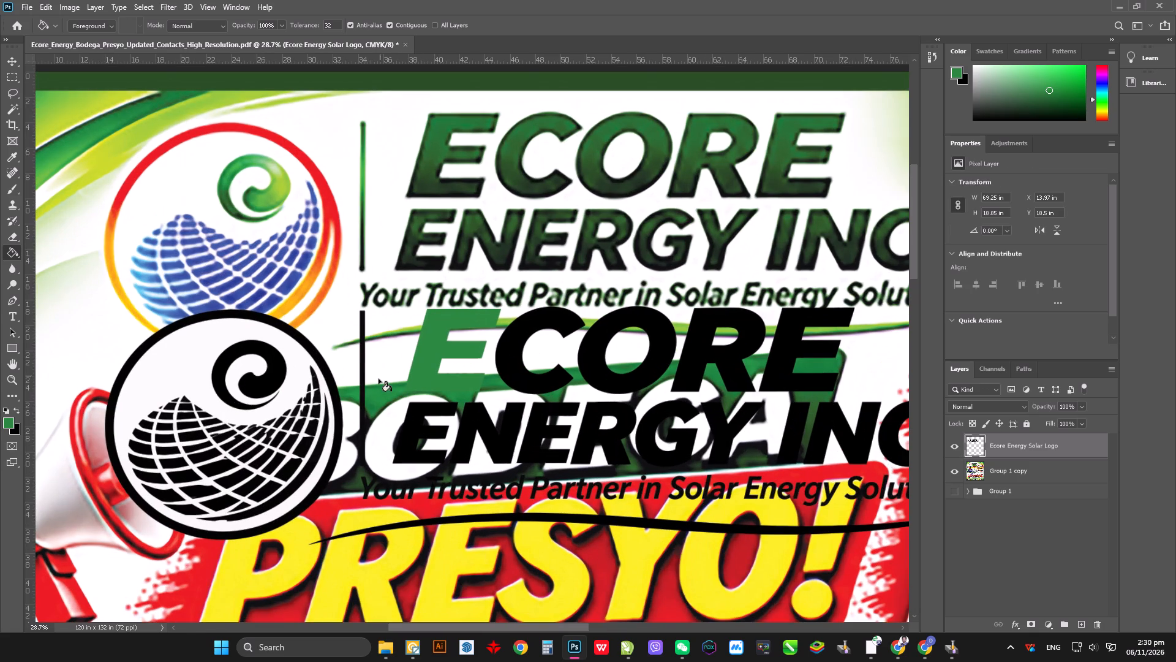
pyautogui.click(363, 354)
pyautogui.click(505, 361)
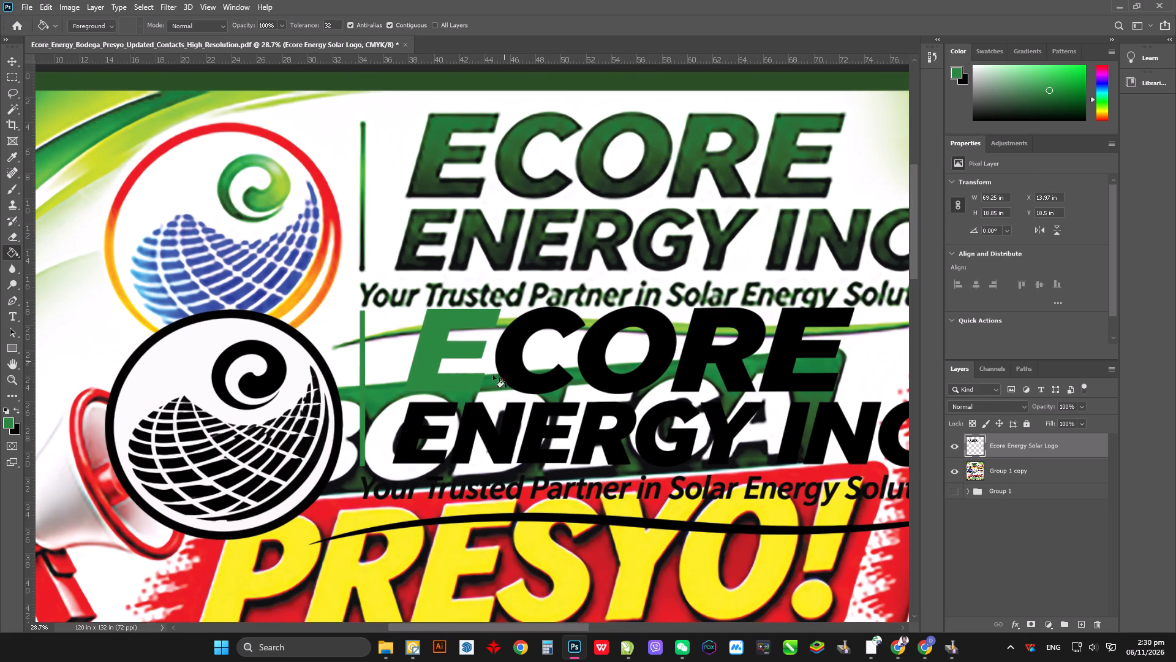
pyautogui.click(470, 420)
pyautogui.click(425, 410)
pyautogui.click(605, 375)
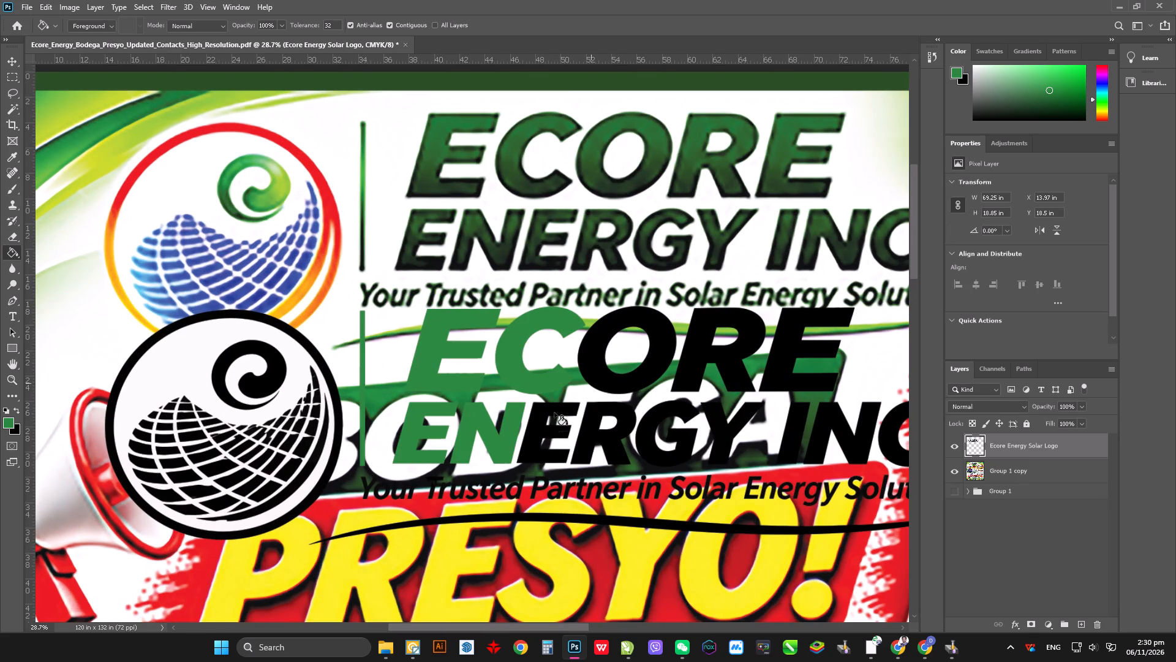
pyautogui.click(533, 428)
pyautogui.click(592, 442)
# Fill the remaining letters of ECORE and ENERGY and all of INC., including its period, with the same green.
pyautogui.keyDown('alt'); pyautogui.scroll(-4, 292, 411); pyautogui.keyUp('alt')
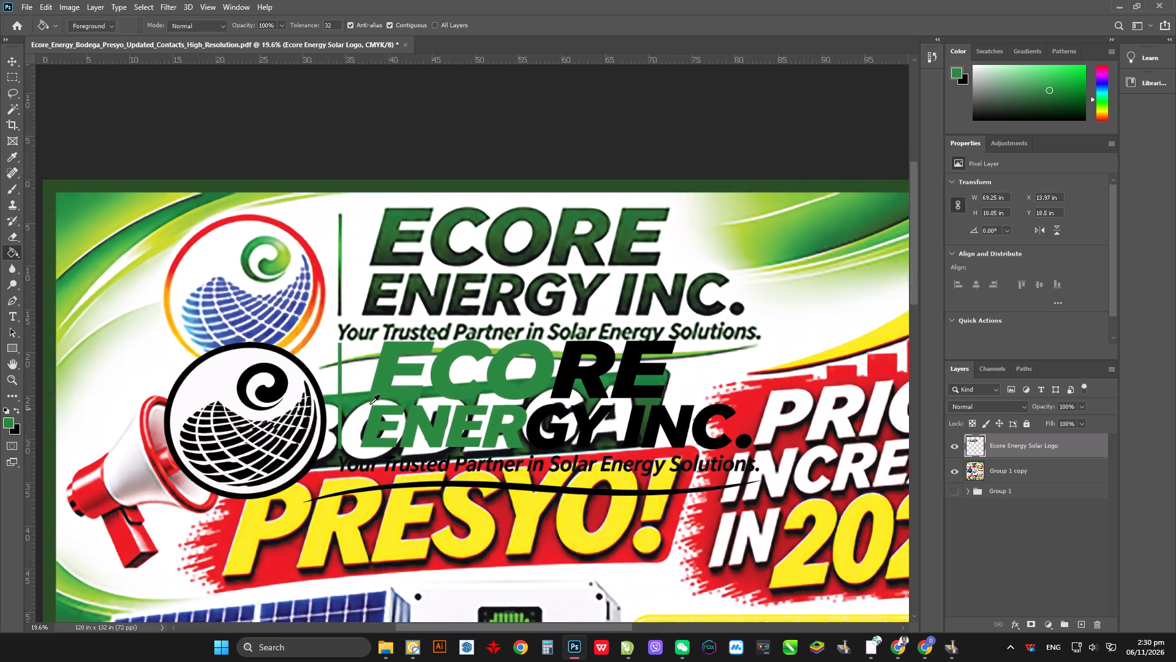
pyautogui.keyDown('alt'); pyautogui.scroll(-3, 370, 404); pyautogui.keyUp('alt')
pyautogui.keyDown('alt'); pyautogui.scroll(8, 638, 405); pyautogui.keyUp('alt')
pyautogui.click(522, 443)
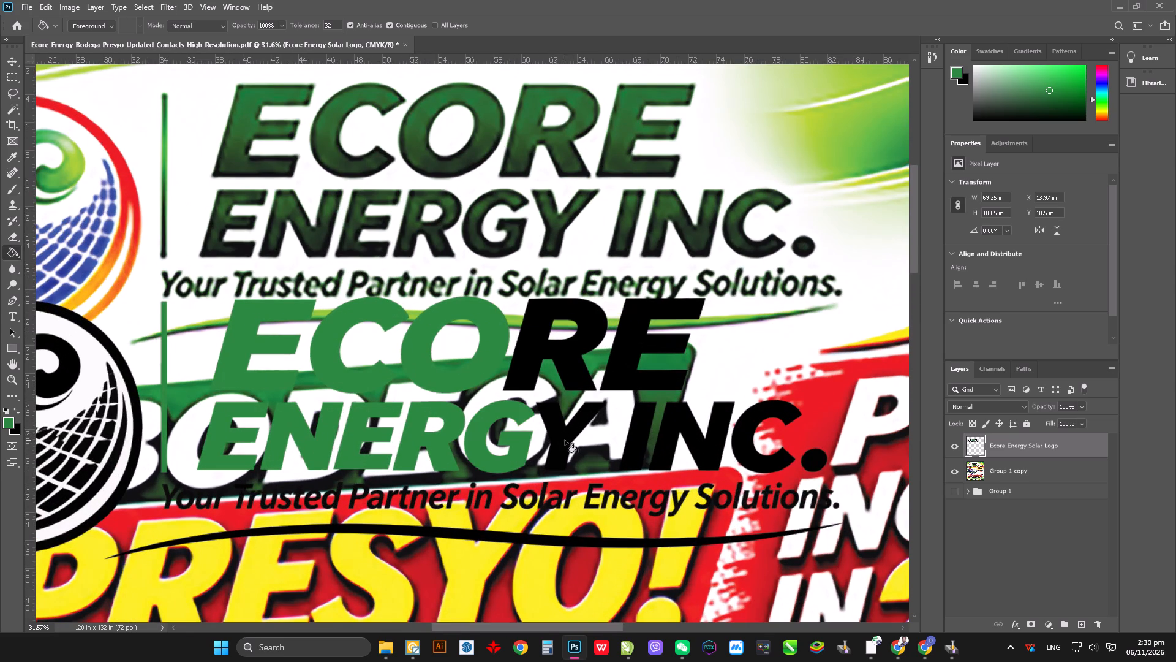
pyautogui.click(565, 440)
pyautogui.click(530, 343)
pyautogui.click(631, 341)
pyautogui.click(641, 424)
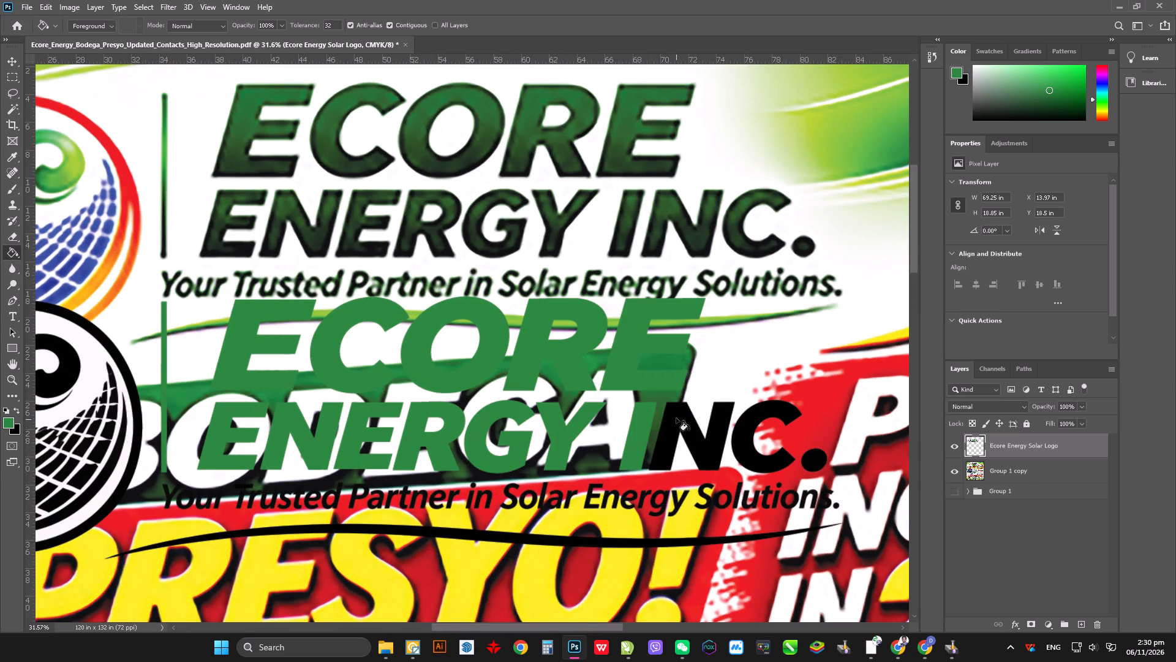
pyautogui.click(676, 418)
pyautogui.click(747, 444)
pyautogui.click(814, 461)
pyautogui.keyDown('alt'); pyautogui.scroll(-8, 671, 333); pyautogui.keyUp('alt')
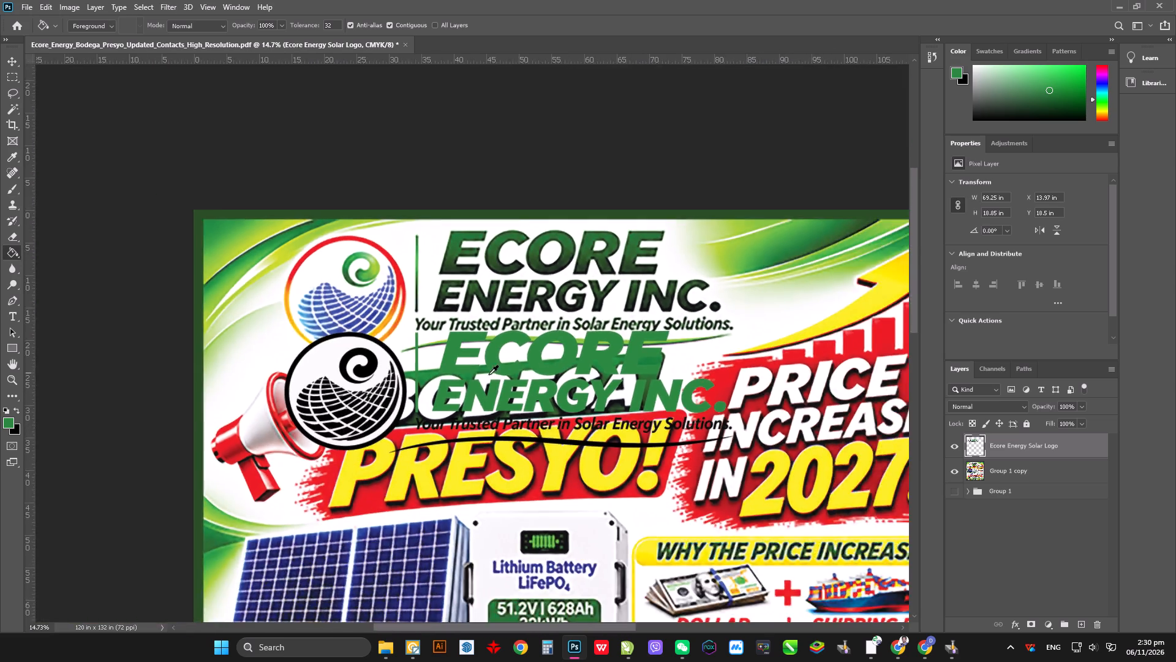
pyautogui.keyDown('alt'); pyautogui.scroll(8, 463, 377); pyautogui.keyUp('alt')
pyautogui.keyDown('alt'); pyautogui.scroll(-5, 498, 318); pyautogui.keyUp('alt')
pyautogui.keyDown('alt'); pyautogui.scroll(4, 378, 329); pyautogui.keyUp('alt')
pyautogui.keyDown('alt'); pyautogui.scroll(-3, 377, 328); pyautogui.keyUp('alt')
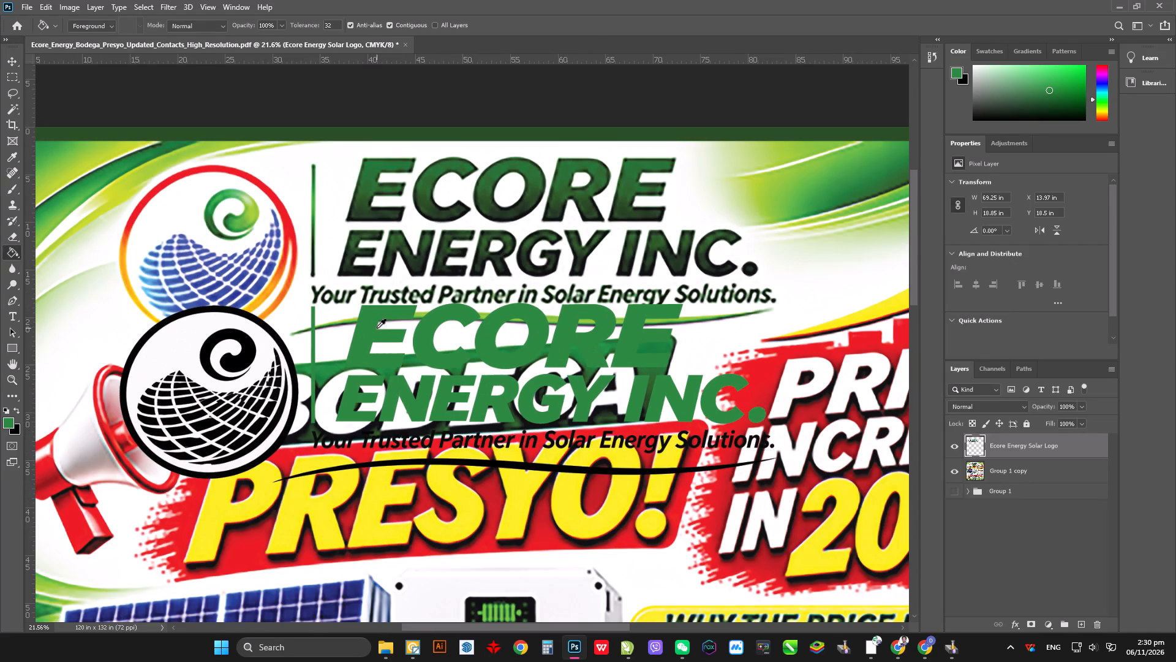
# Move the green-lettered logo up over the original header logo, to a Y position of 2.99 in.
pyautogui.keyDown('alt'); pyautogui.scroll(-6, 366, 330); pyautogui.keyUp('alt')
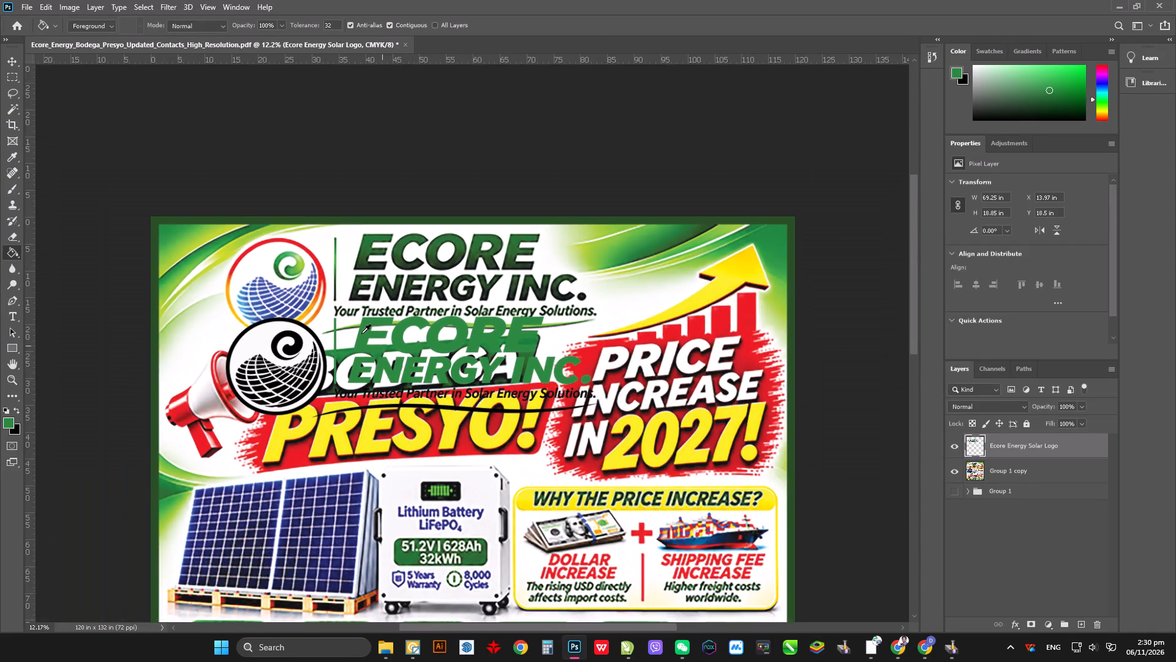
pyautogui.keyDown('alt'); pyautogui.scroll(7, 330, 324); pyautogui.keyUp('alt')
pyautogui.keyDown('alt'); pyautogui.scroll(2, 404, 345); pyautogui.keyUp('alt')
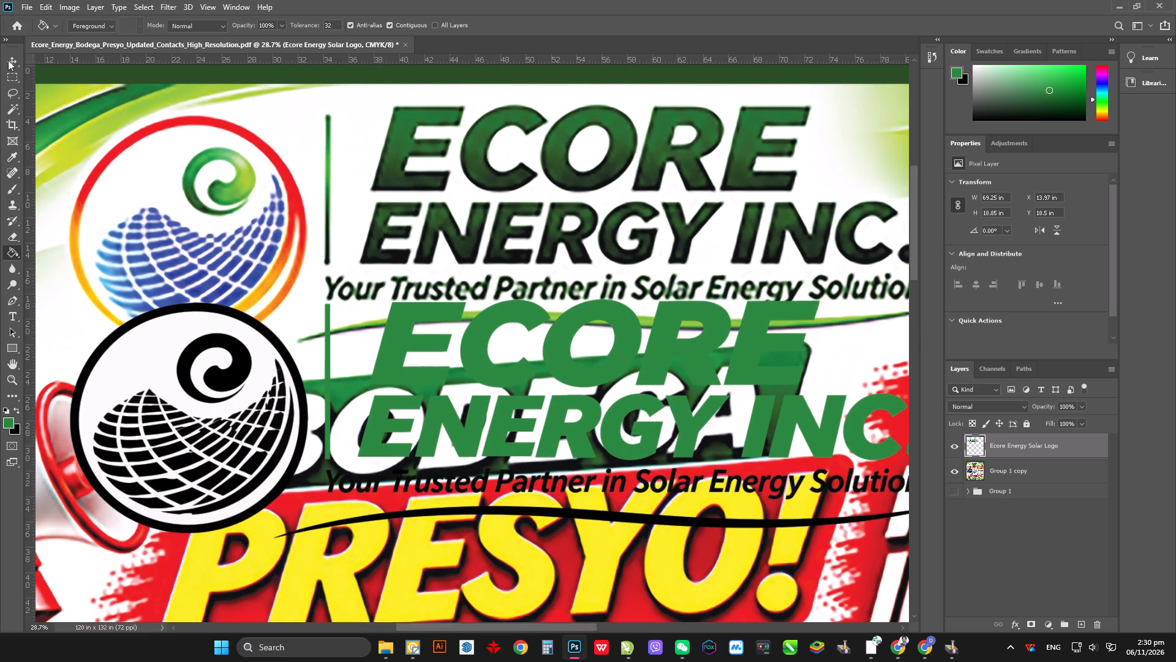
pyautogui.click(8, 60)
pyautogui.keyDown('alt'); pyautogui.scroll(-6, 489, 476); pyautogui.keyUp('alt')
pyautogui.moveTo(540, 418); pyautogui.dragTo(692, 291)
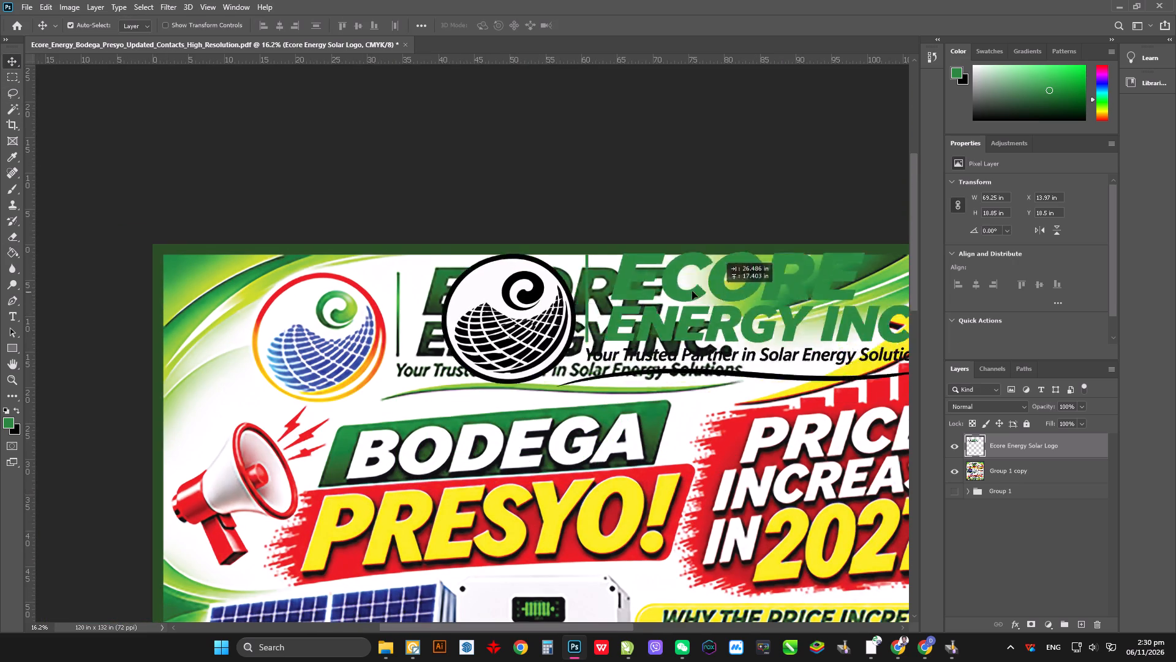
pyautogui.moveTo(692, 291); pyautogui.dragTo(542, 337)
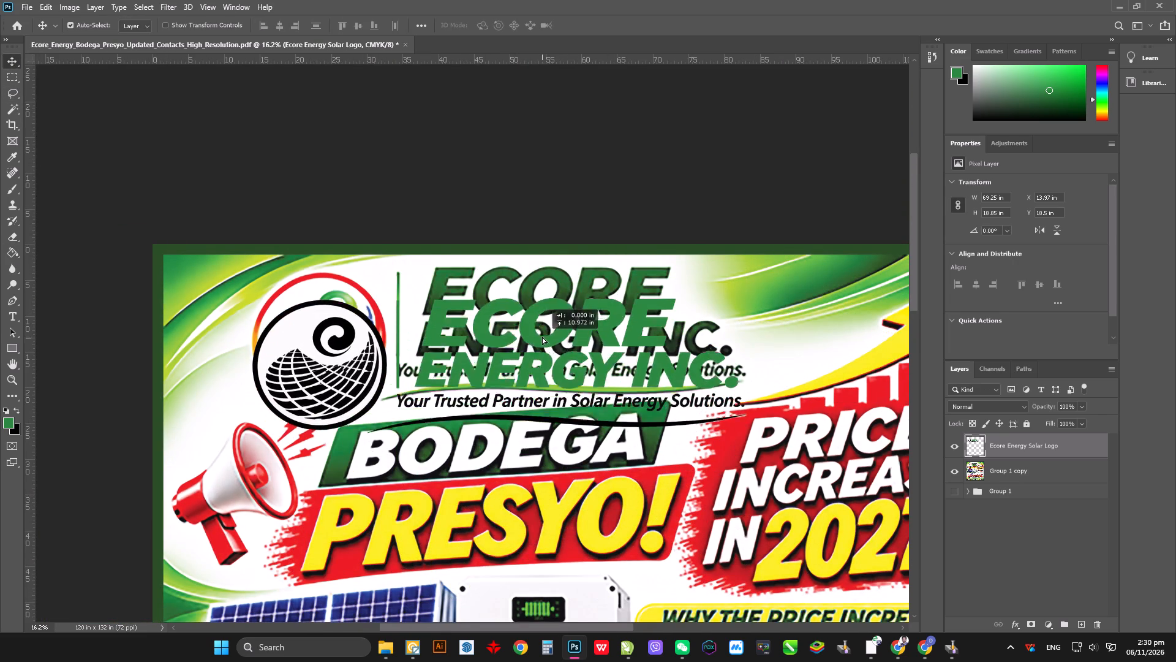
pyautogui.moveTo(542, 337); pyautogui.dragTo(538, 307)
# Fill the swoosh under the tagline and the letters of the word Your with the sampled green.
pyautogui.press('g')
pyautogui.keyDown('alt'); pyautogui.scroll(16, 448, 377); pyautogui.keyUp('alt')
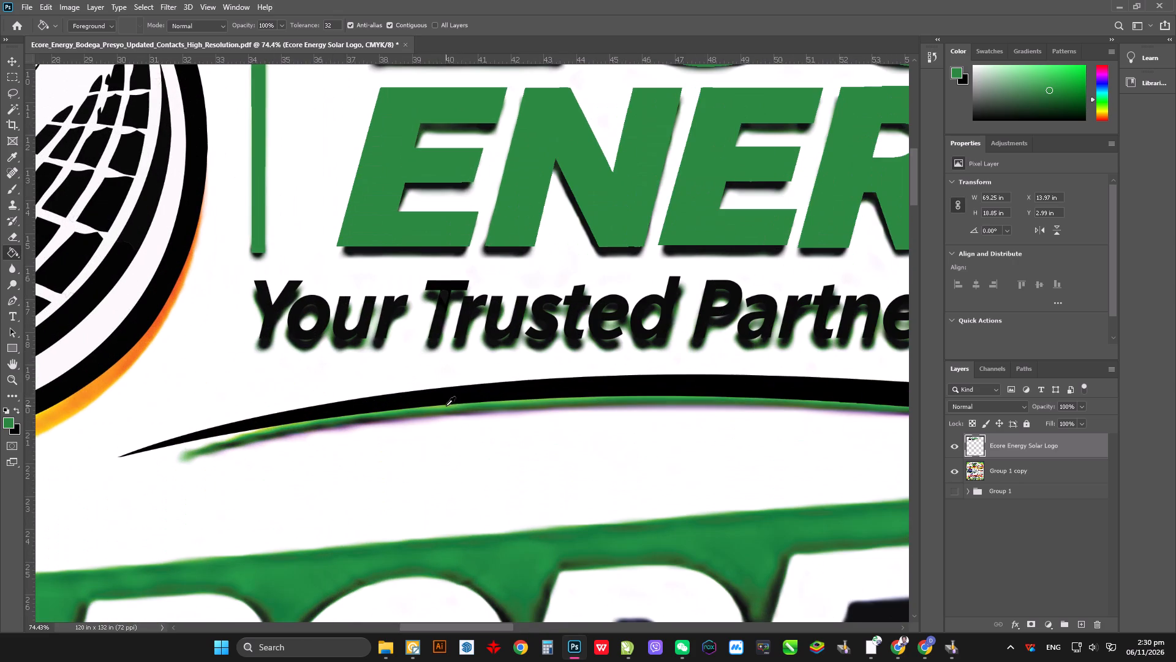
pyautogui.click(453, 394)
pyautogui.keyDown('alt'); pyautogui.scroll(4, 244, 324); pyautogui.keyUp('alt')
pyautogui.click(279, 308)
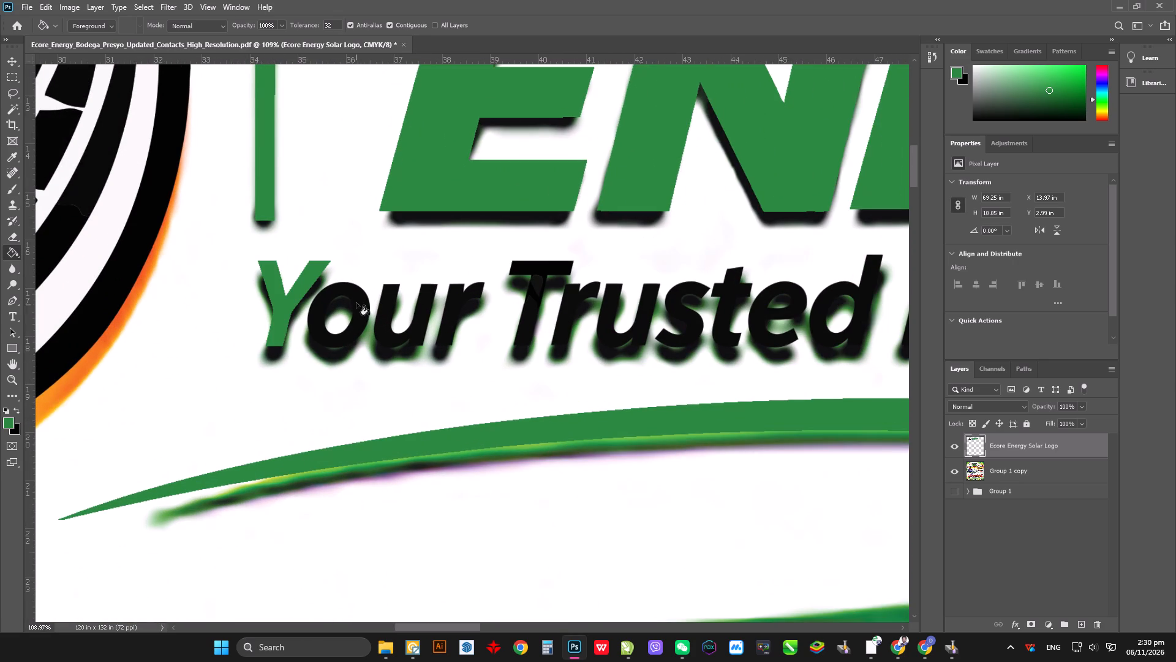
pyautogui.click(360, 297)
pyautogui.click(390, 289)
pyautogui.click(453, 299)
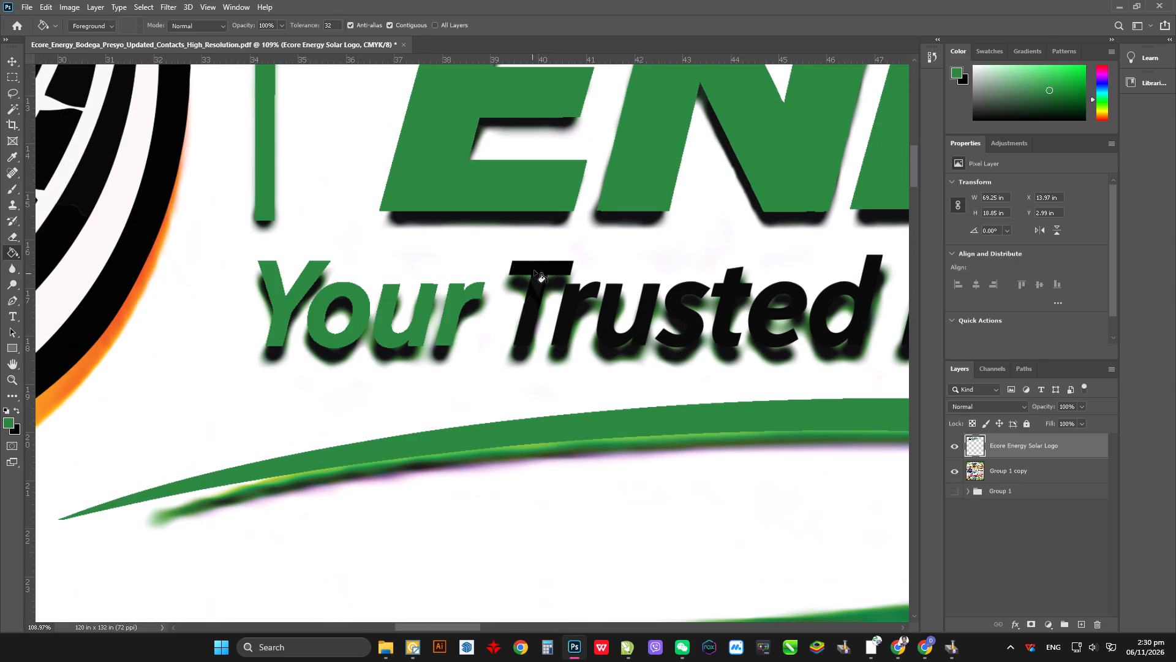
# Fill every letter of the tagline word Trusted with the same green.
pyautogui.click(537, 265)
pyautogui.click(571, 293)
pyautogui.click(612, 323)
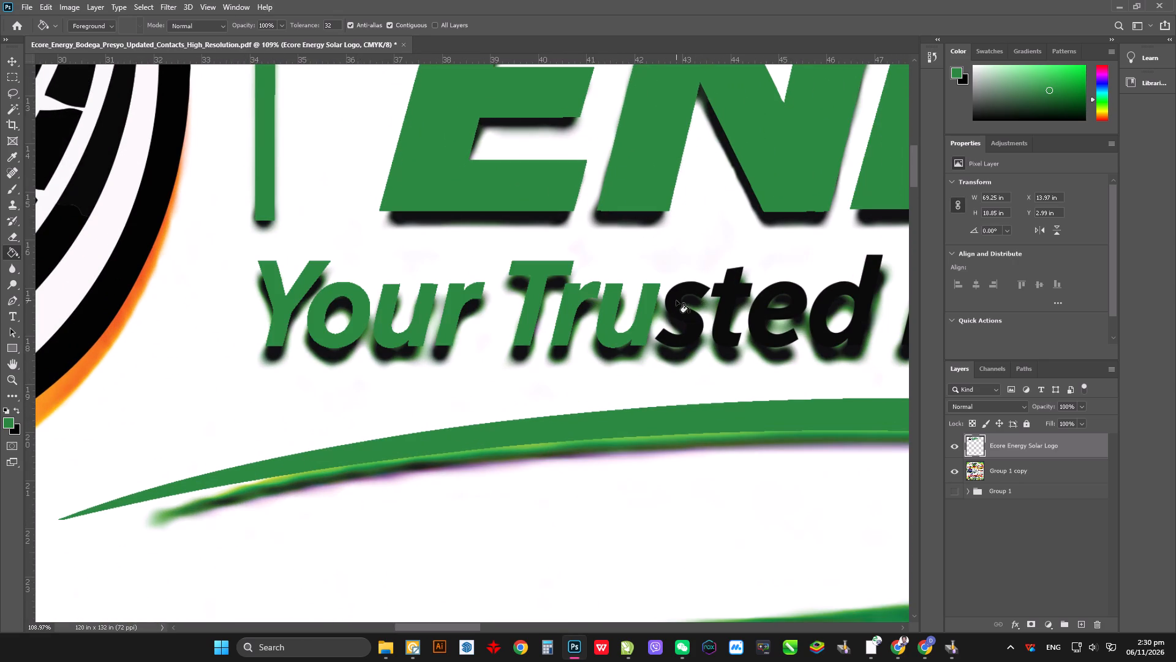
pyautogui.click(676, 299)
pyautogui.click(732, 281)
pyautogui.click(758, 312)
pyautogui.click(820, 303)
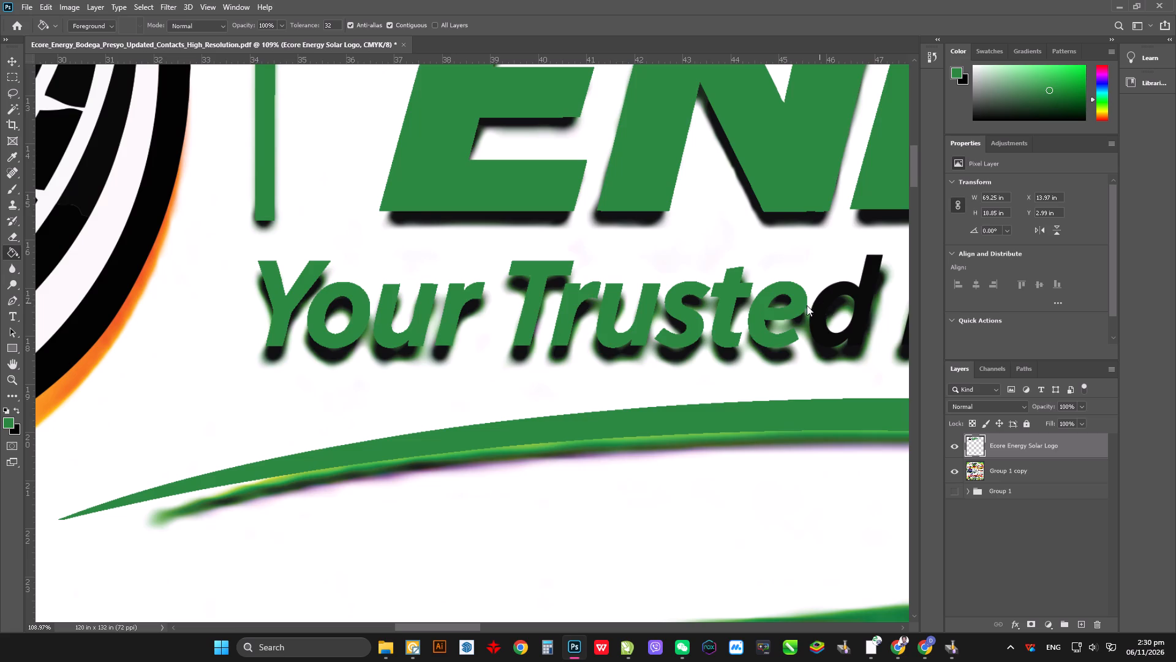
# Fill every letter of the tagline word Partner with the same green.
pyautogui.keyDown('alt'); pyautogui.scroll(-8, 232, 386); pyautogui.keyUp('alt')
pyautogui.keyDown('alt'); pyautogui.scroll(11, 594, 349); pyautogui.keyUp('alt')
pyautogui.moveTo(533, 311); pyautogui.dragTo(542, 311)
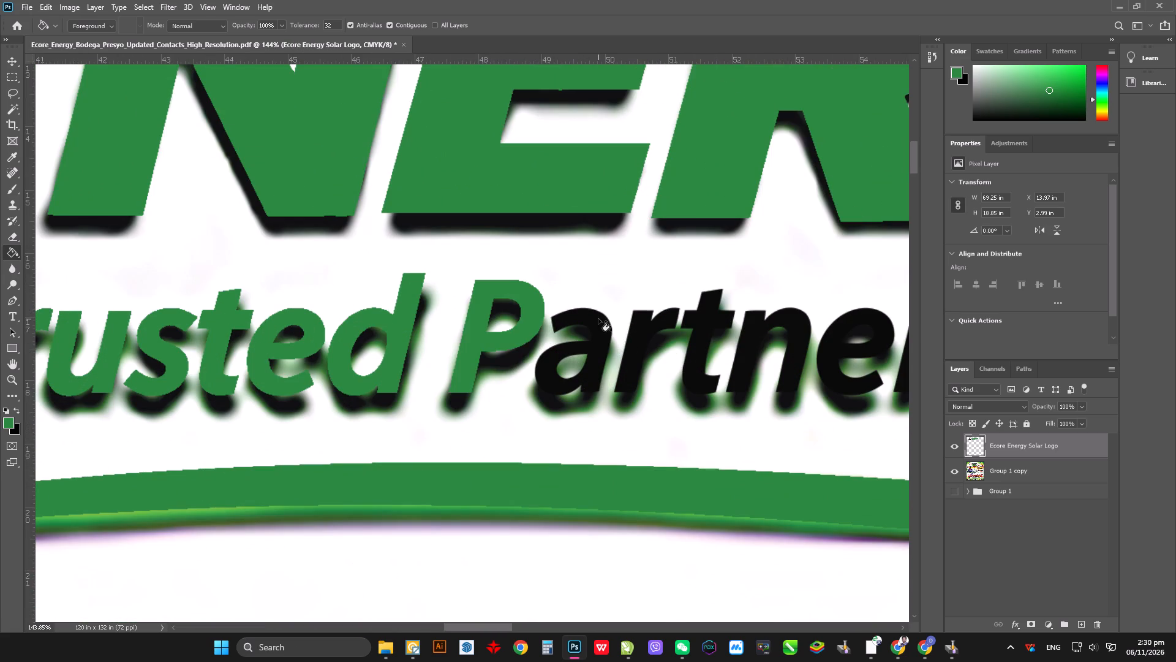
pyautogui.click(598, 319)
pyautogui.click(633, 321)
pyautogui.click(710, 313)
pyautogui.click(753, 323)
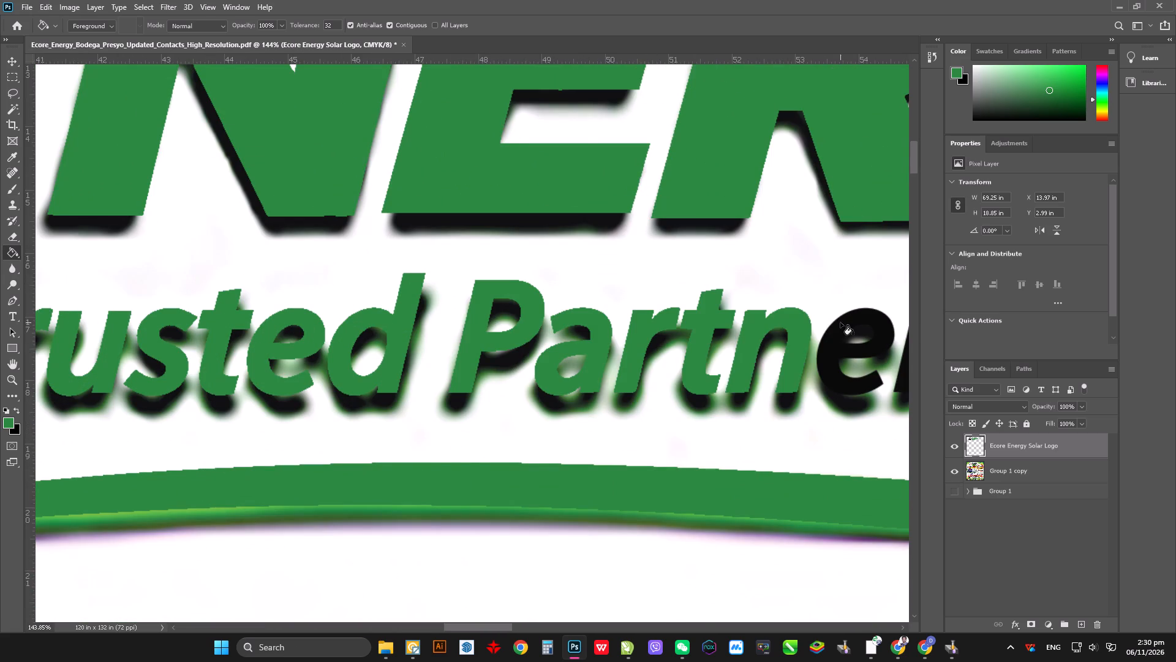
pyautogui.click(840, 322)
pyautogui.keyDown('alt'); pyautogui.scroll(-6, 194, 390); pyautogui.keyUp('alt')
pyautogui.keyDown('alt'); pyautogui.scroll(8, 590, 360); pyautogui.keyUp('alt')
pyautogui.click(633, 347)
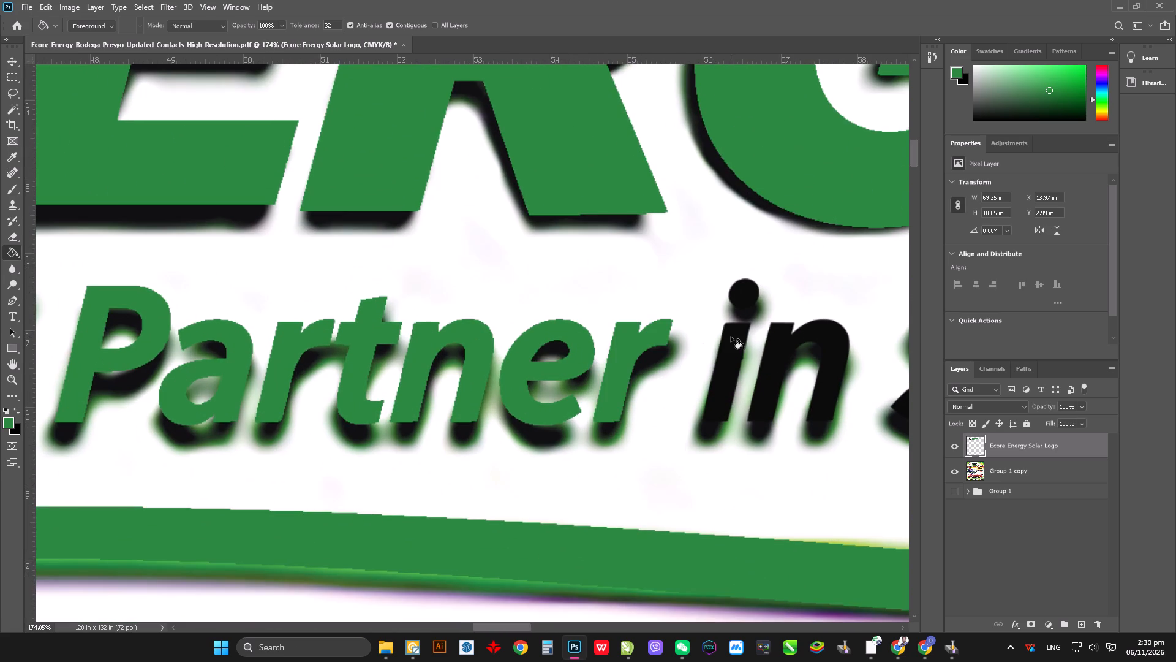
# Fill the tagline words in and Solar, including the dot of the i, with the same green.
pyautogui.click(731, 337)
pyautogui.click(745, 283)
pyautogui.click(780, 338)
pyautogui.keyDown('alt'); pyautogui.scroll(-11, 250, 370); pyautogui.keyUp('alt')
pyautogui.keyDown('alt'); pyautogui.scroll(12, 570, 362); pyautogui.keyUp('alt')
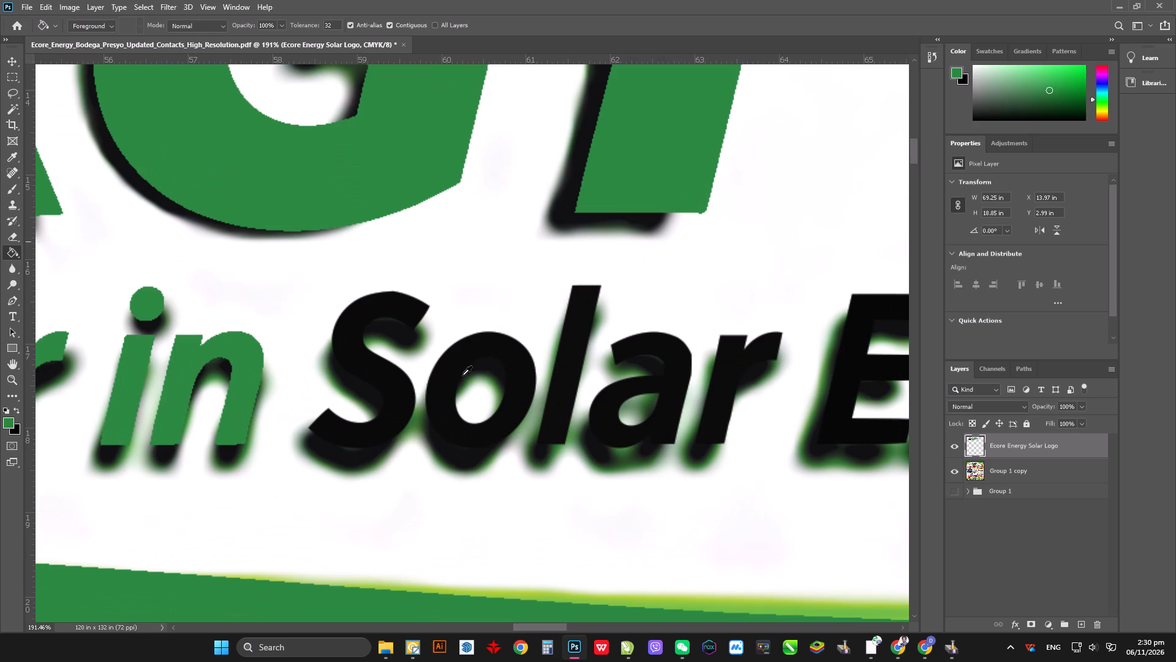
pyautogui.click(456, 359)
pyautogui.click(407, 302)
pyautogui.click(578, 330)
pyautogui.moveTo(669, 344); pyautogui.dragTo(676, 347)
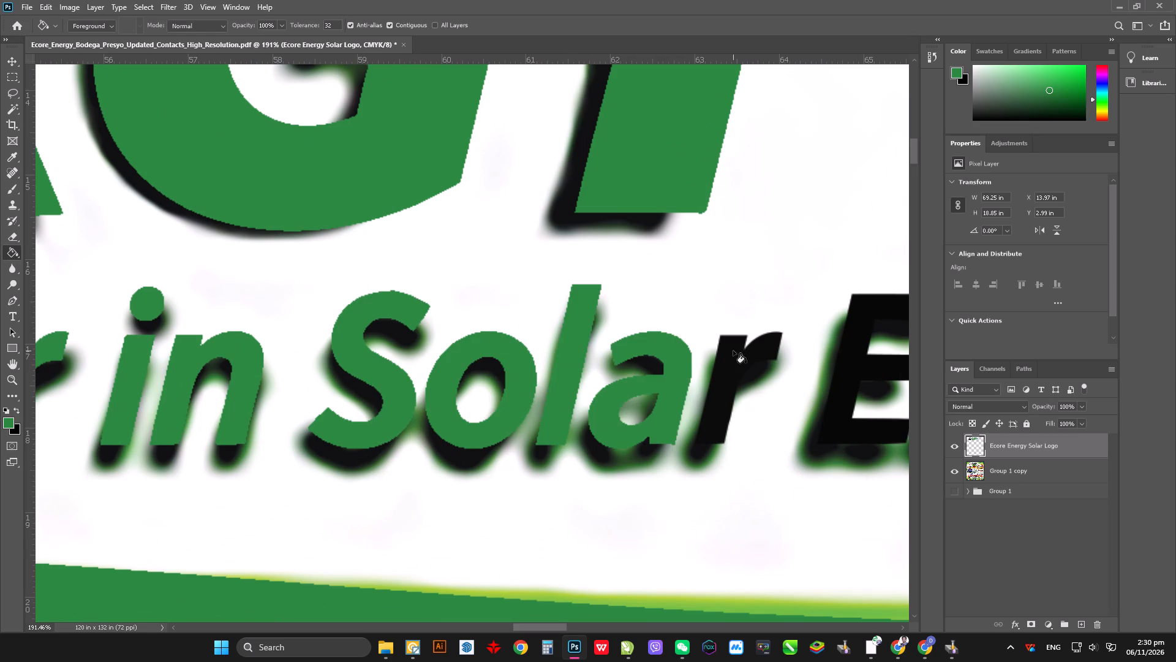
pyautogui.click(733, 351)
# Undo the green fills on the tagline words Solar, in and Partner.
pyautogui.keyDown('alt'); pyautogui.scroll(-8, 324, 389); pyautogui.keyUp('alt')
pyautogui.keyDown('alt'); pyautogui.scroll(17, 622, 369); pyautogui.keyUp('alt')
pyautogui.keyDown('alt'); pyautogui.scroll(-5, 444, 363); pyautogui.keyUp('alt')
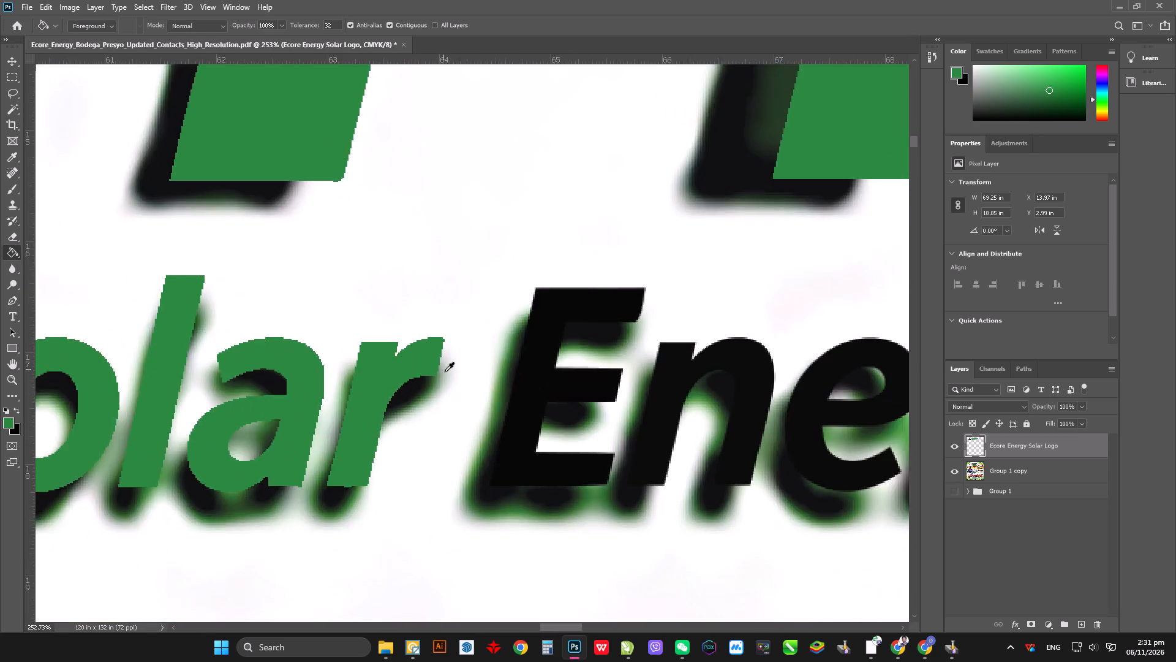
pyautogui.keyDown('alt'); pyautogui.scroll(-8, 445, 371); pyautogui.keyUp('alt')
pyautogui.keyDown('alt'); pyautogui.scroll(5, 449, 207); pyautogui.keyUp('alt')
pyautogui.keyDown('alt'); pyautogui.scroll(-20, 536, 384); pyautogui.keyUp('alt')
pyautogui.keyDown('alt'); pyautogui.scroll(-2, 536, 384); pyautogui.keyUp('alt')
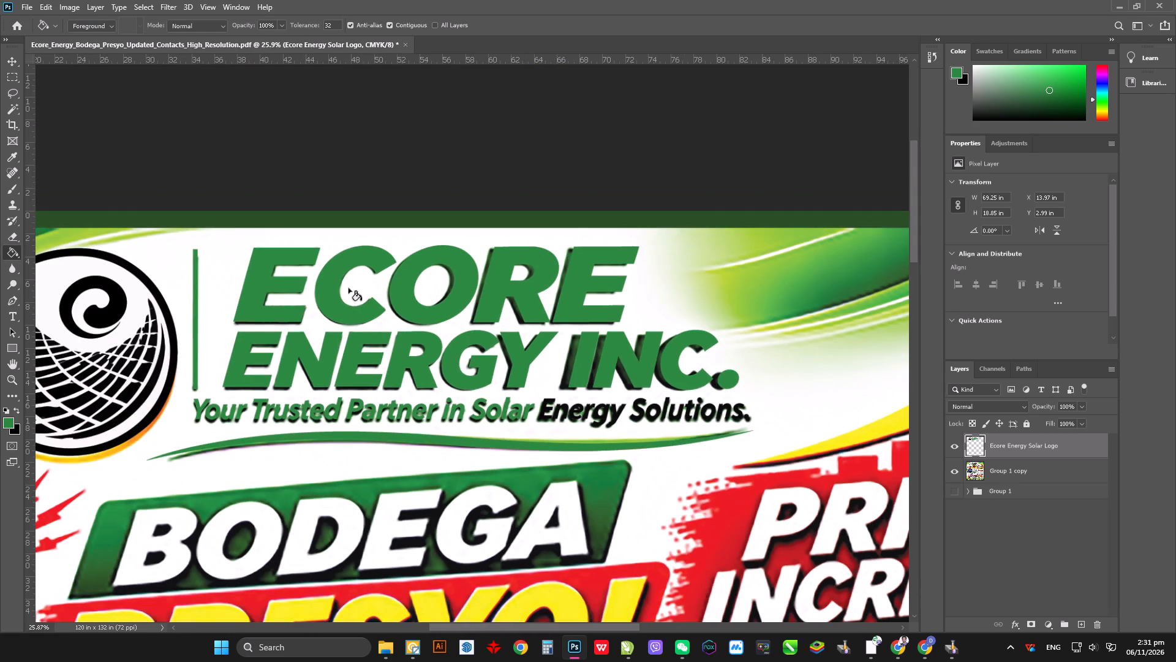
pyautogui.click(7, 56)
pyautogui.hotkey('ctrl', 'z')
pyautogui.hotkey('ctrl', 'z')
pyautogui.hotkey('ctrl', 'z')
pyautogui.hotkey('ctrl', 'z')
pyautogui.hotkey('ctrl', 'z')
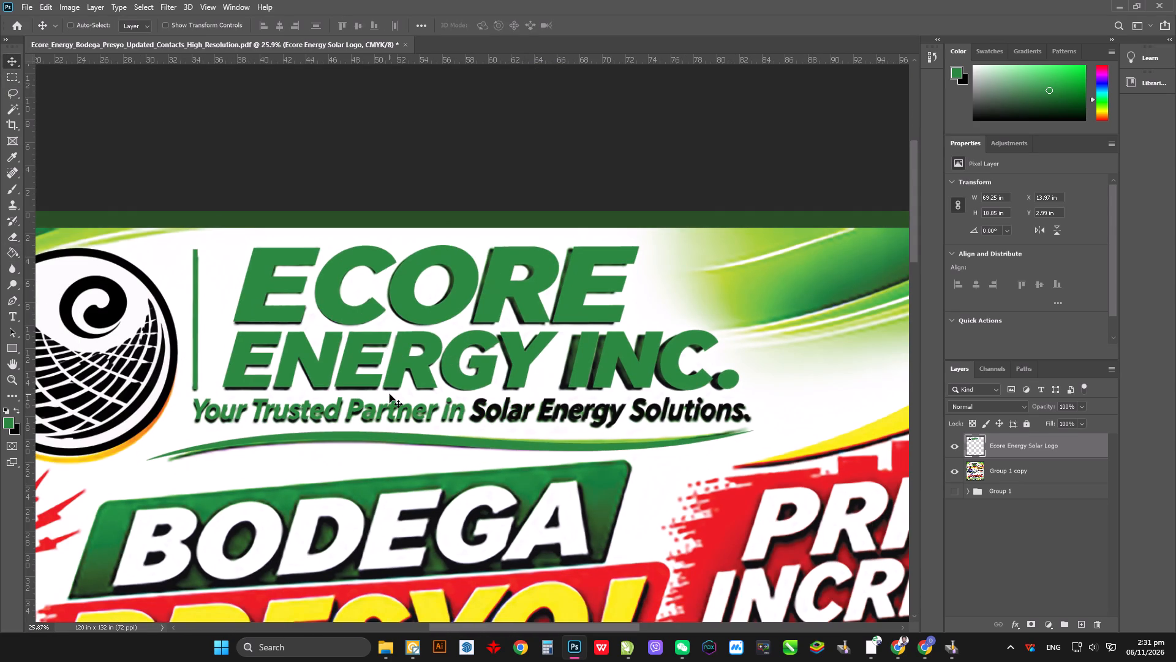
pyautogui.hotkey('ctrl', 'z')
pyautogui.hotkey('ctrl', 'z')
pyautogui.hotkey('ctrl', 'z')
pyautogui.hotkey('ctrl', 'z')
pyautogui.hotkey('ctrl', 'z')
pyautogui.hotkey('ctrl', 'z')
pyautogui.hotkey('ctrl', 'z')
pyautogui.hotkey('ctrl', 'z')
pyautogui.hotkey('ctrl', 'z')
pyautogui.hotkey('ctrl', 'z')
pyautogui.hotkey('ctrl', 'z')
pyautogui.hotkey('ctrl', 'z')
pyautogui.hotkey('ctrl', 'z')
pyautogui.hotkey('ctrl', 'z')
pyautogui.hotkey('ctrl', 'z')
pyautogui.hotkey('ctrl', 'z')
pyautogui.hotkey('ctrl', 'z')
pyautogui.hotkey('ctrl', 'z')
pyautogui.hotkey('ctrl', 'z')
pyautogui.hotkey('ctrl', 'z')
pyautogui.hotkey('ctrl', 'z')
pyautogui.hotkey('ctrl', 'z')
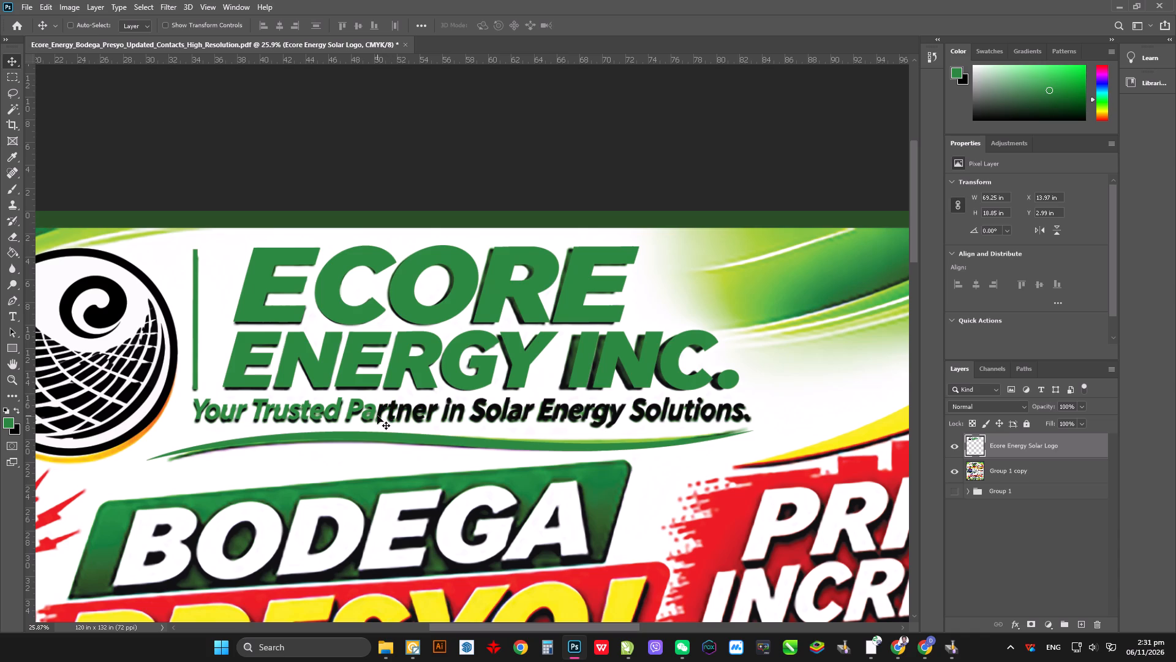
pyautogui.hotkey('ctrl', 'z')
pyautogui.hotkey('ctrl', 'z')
# Delete the partly recolored Ecore Energy Solar Logo layer.
pyautogui.click(1096, 618)
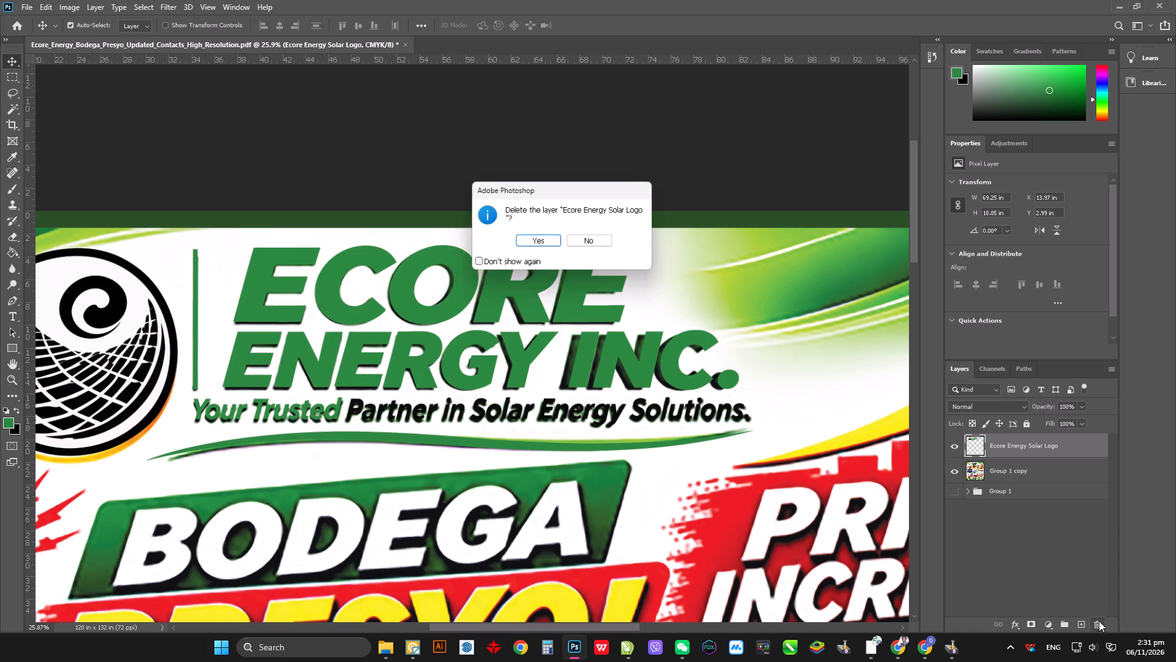
pyautogui.press('Return')
# Place the Ecore Energy Solar Logo PDF from the Downloads folder into the poster again.
pyautogui.hotkey('alt', 'Tab')
pyautogui.moveTo(263, 186); pyautogui.dragTo(629, 538)
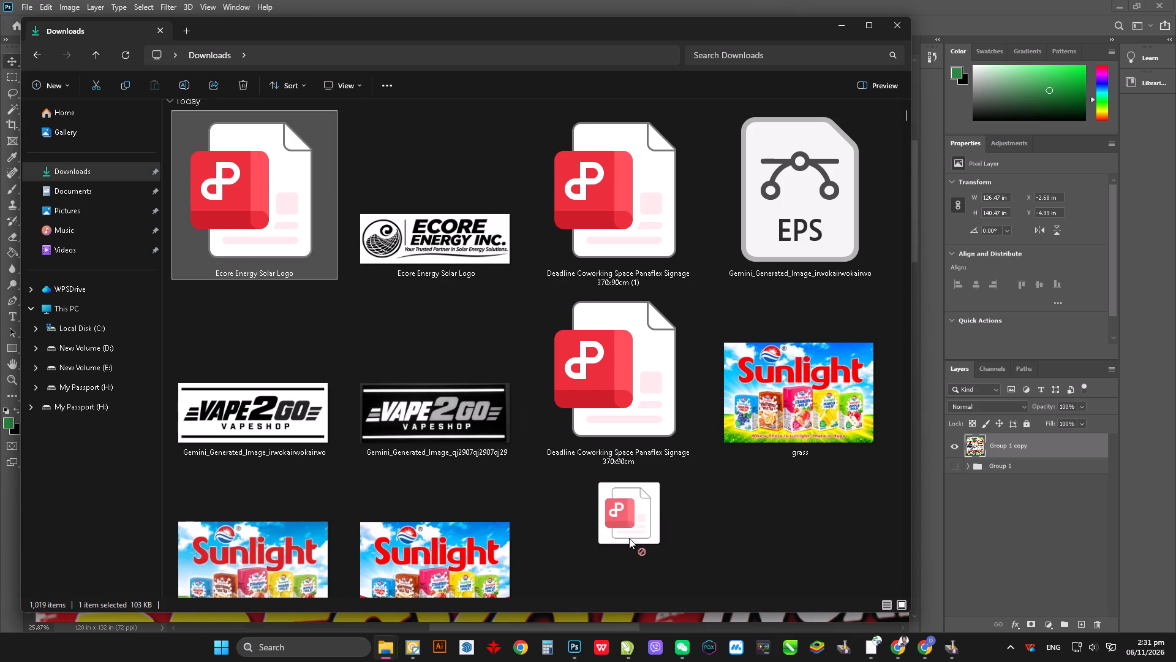
pyautogui.moveTo(629, 538); pyautogui.dragTo(578, 652)
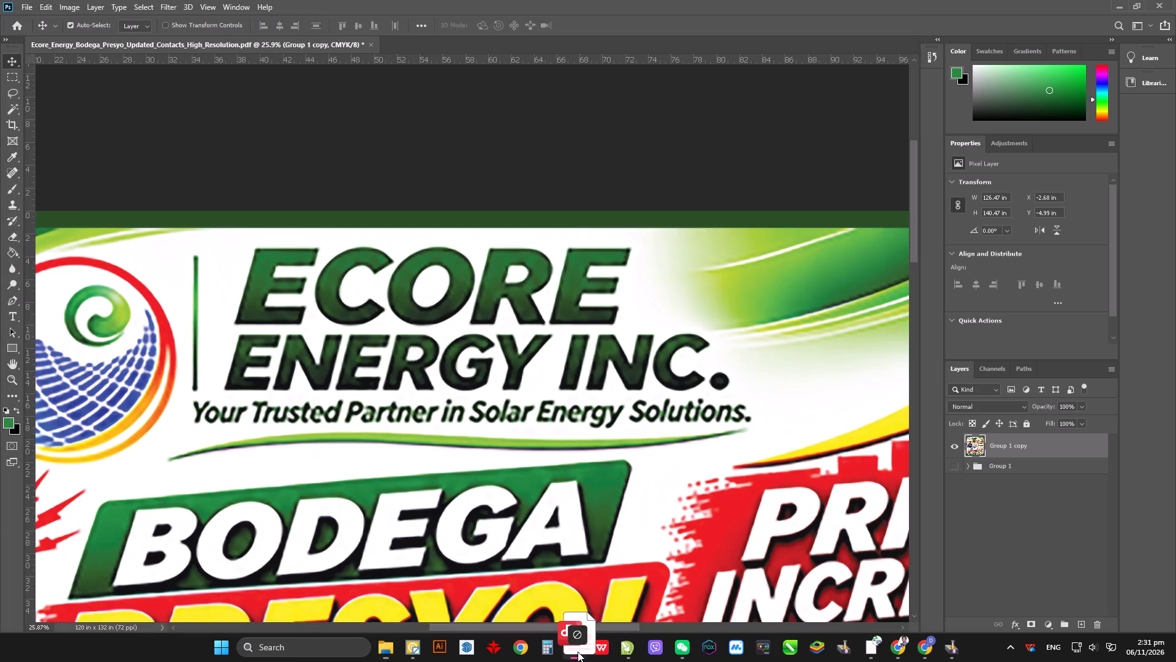
pyautogui.moveTo(578, 652); pyautogui.dragTo(429, 367)
pyautogui.click(679, 360)
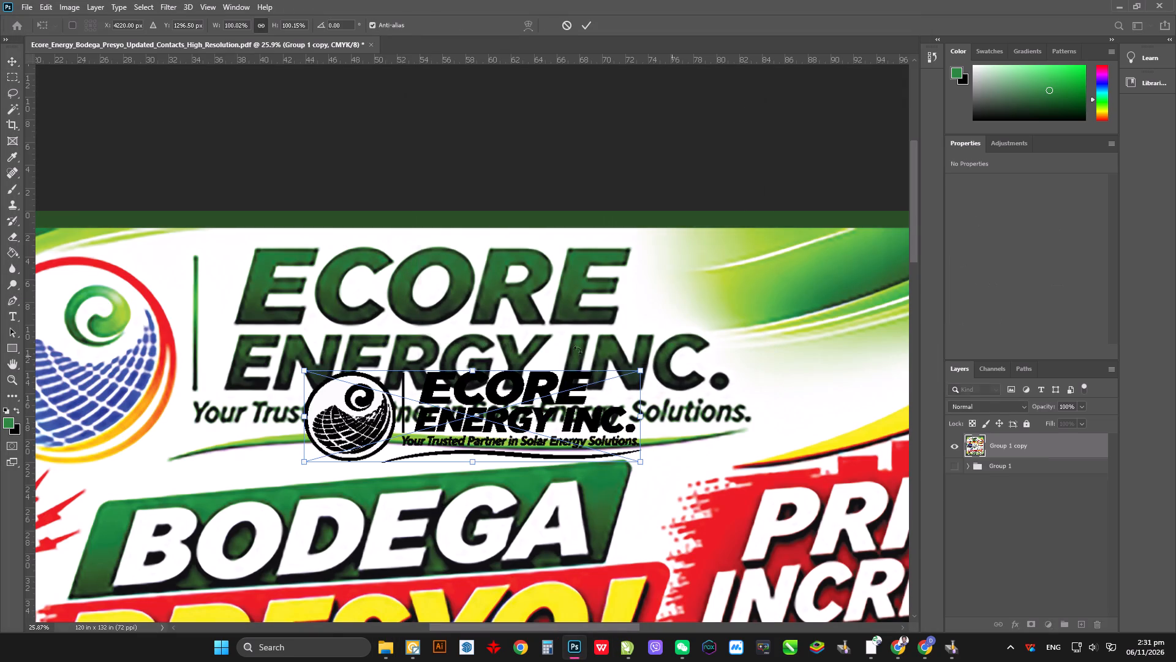
# Scale the placed logo to about 230% and line its lettering up over the original header logo.
pyautogui.moveTo(388, 427); pyautogui.dragTo(177, 311)
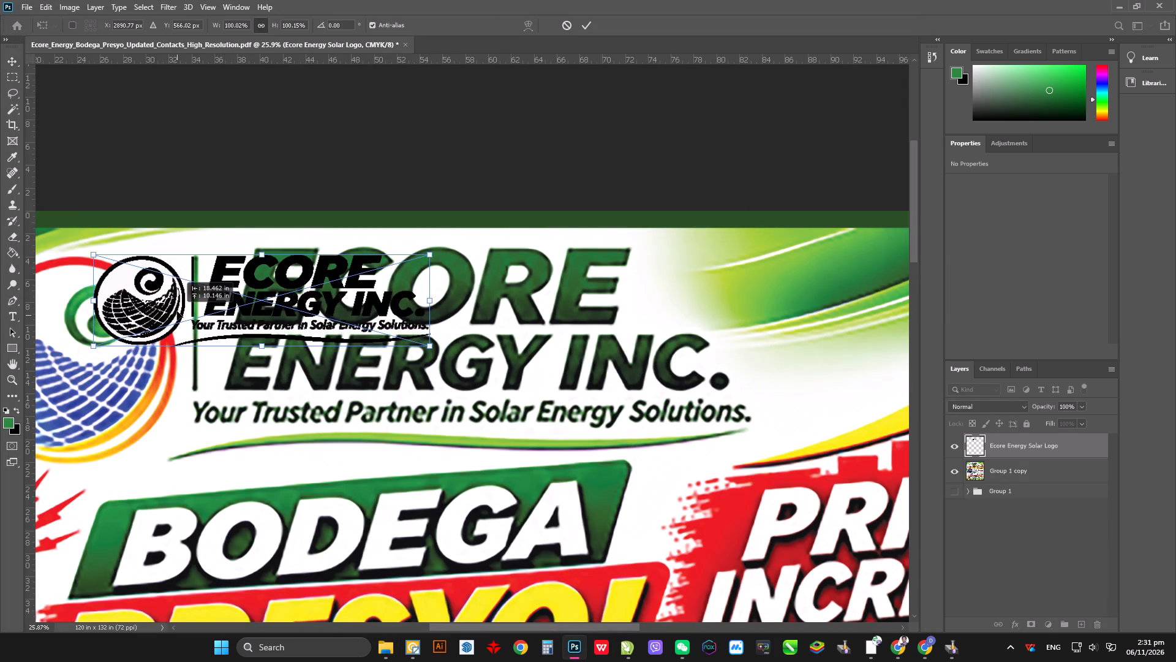
pyautogui.moveTo(177, 311); pyautogui.dragTo(177, 311)
pyautogui.hotkey('ctrl', 't')
pyautogui.click(425, 343)
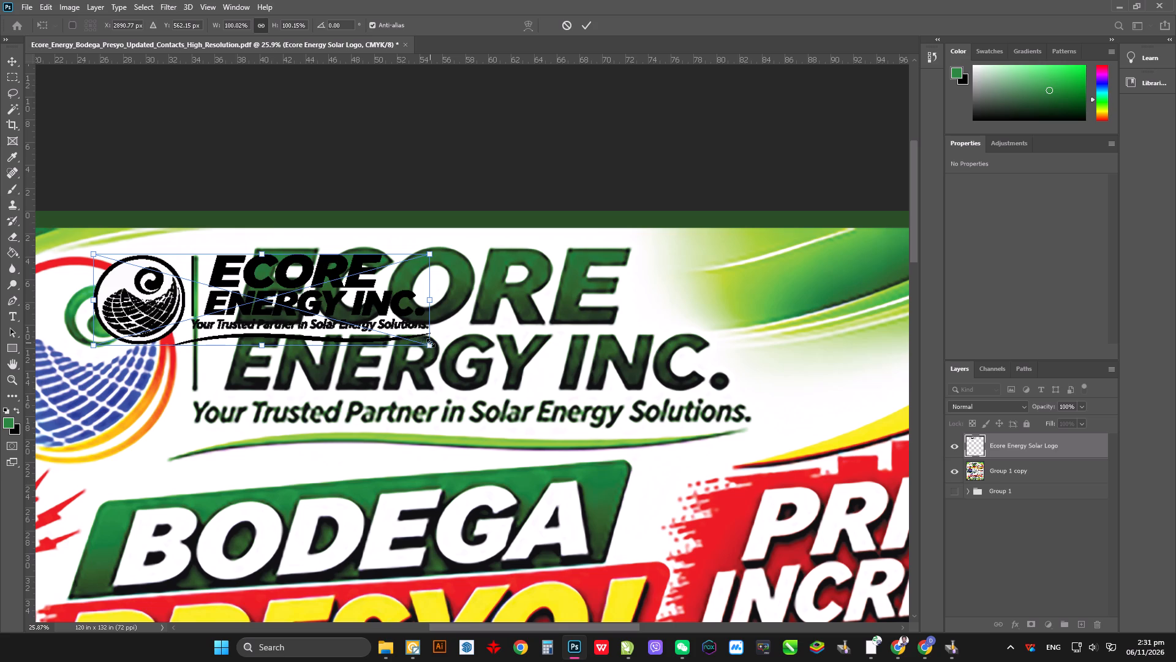
pyautogui.moveTo(432, 343); pyautogui.dragTo(778, 498)
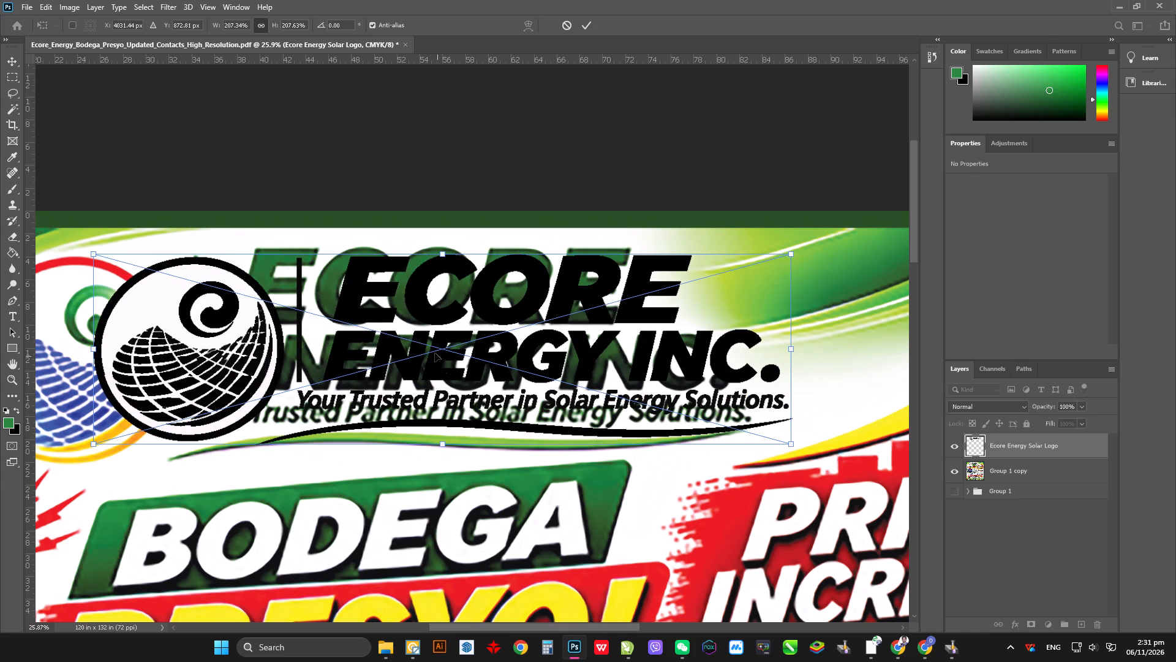
pyautogui.moveTo(432, 348); pyautogui.dragTo(328, 346)
pyautogui.moveTo(687, 444); pyautogui.dragTo(724, 460)
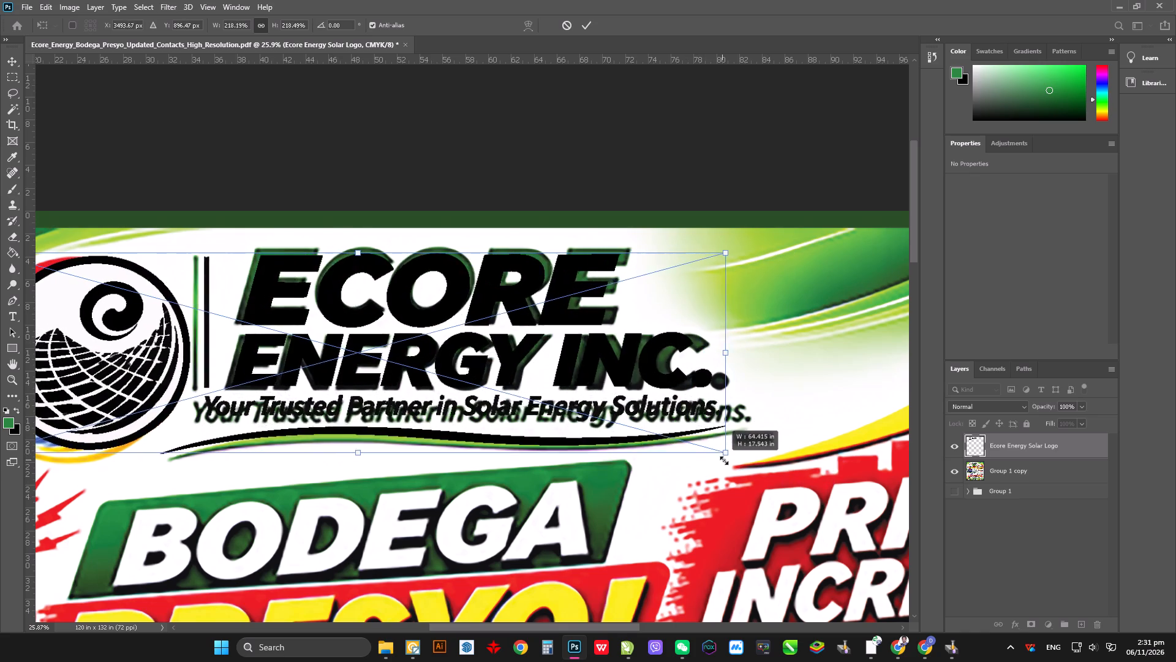
pyautogui.moveTo(724, 460); pyautogui.dragTo(756, 466)
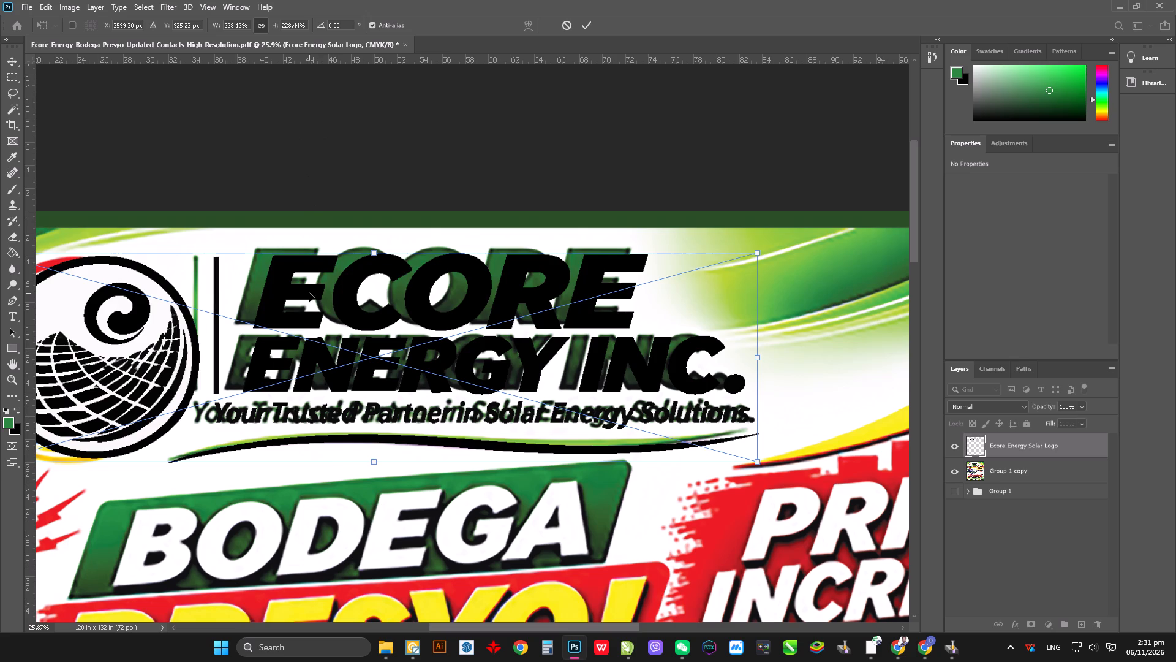
pyautogui.moveTo(309, 294); pyautogui.dragTo(288, 291)
pyautogui.moveTo(740, 462); pyautogui.dragTo(743, 463)
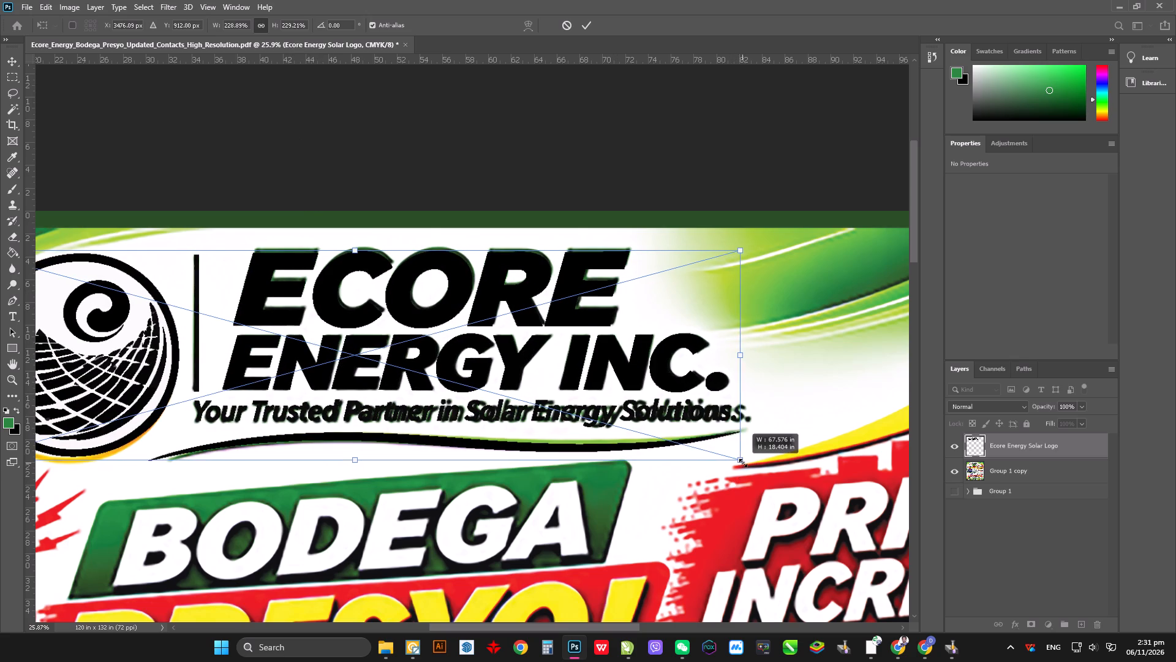
pyautogui.moveTo(743, 463); pyautogui.dragTo(748, 462)
pyautogui.click(514, 366)
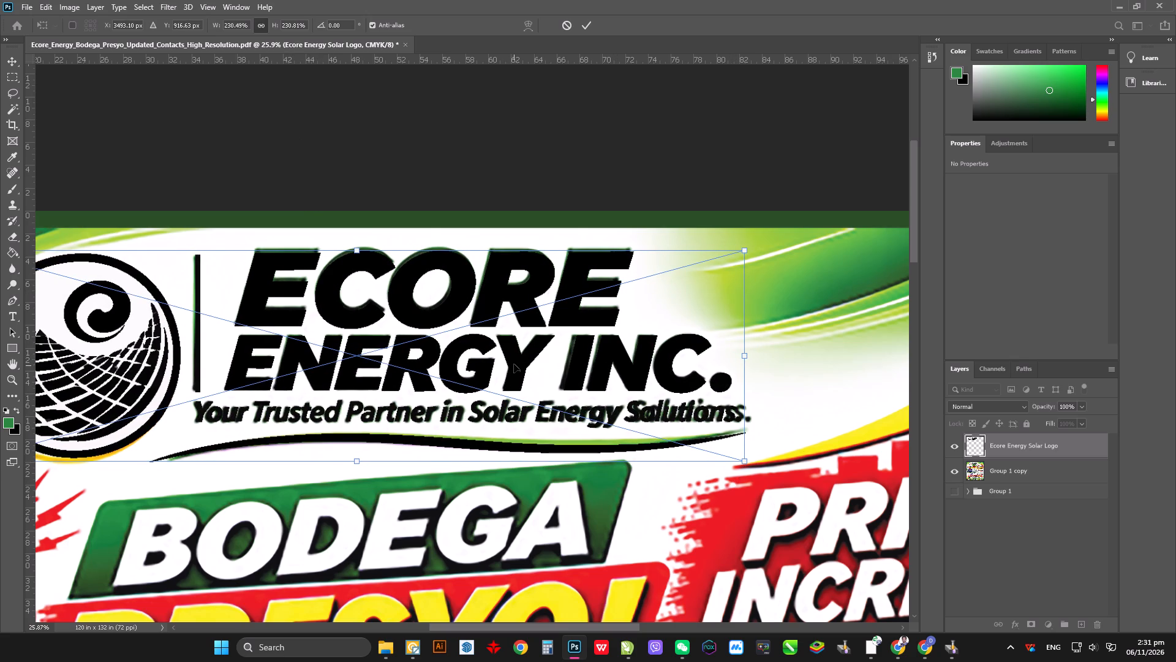
# Enlarge the logo to about 233.5%, apply the transform, and nudge it up to X 14.13 in, Y 3.52 in.
pyautogui.scroll(-2, 525, 390)
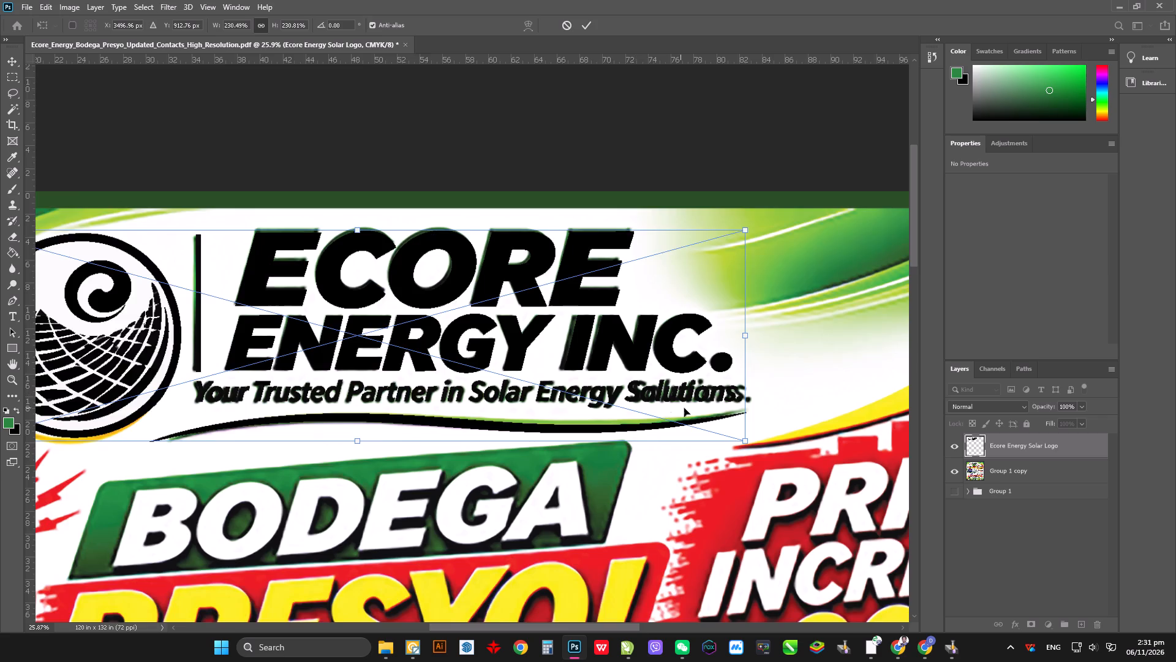
pyautogui.keyDown('alt'); pyautogui.scroll(-4, 706, 414); pyautogui.keyUp('alt')
pyautogui.keyDown('alt'); pyautogui.scroll(3, 251, 370); pyautogui.keyUp('alt')
pyautogui.click(188, 451)
pyautogui.moveTo(188, 451); pyautogui.dragTo(180, 458)
pyautogui.click(356, 356)
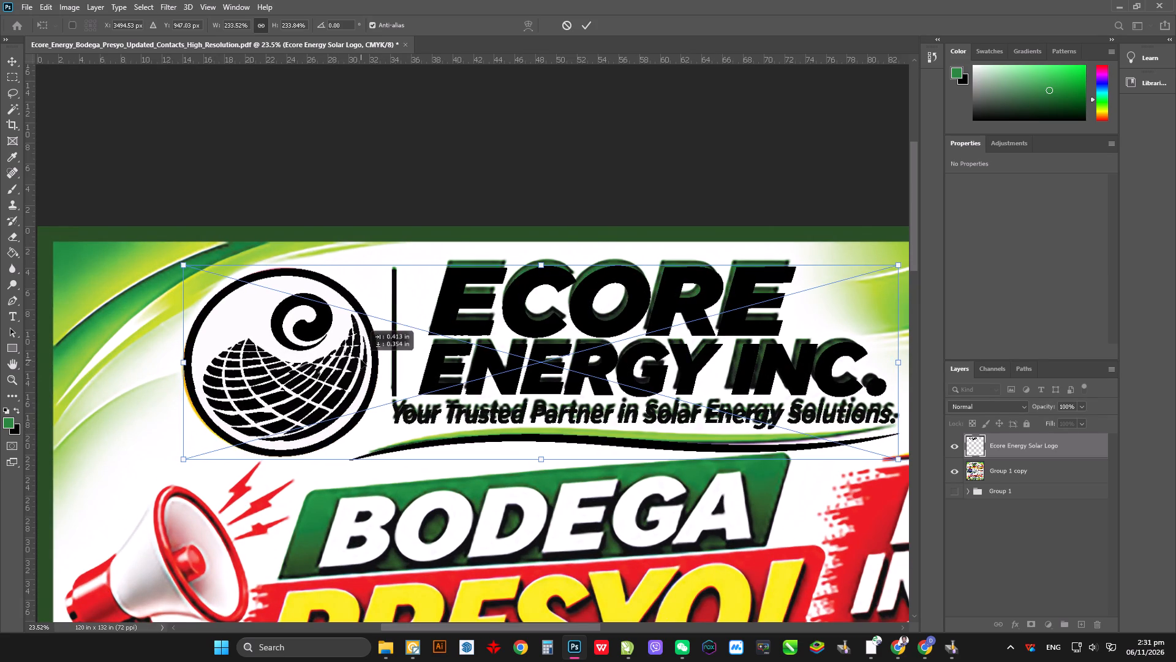
pyautogui.click(471, 289)
pyautogui.press('Return')
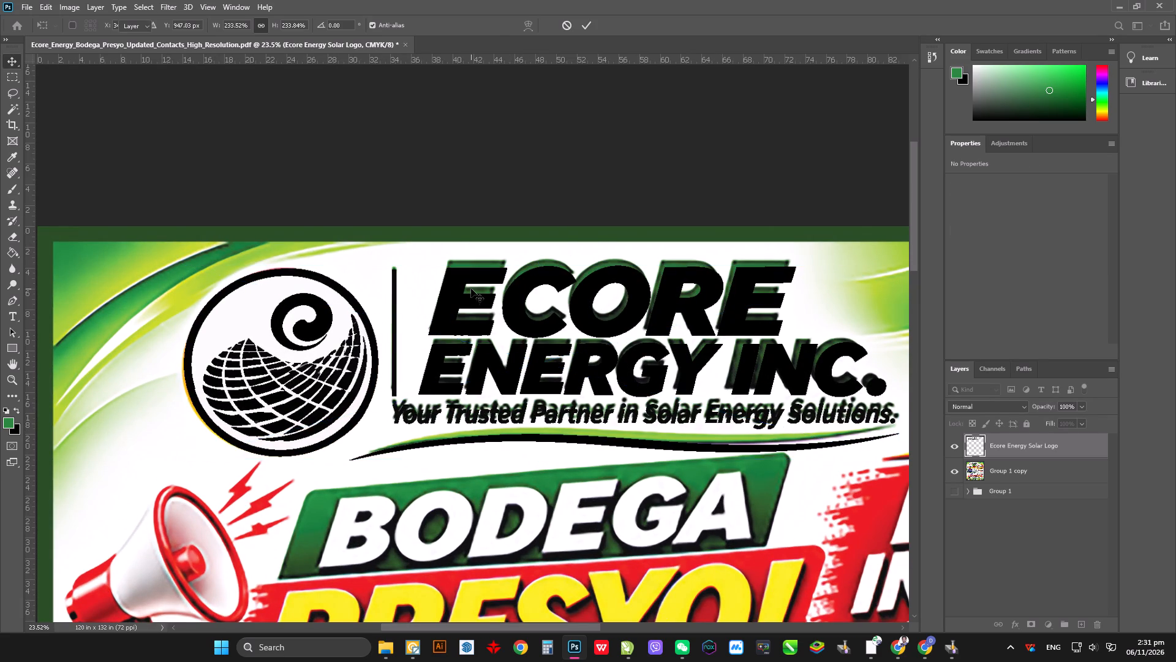
pyautogui.press('Up')
pyautogui.press('Up')
pyautogui.press('Up')
pyautogui.press('Up')
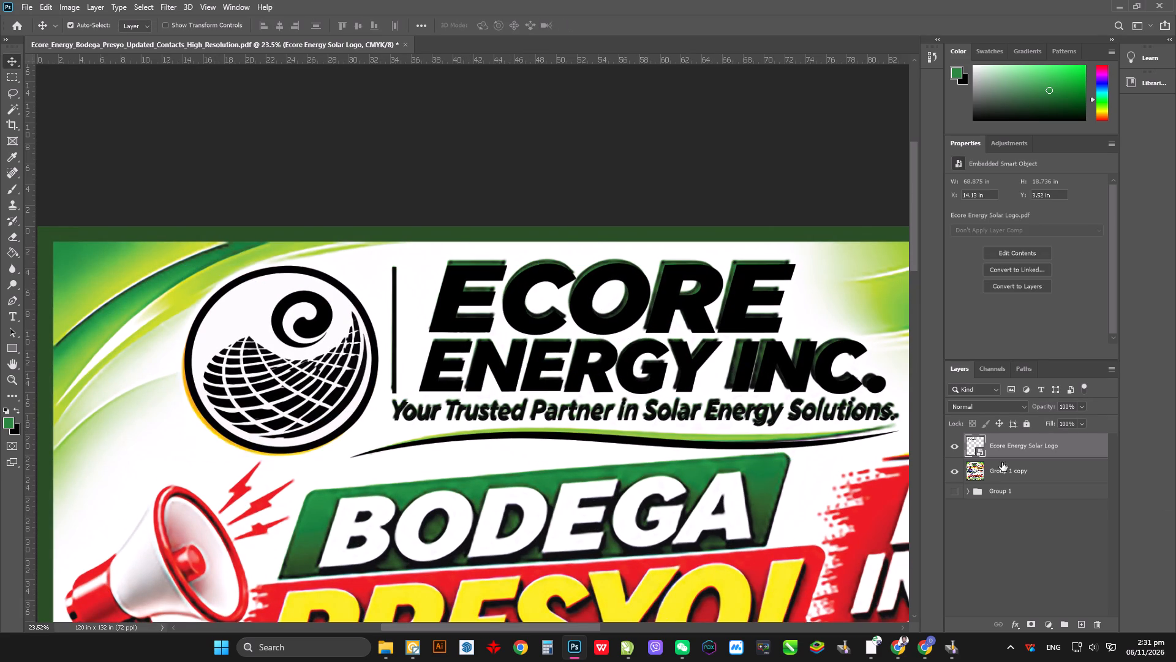
# Add a Gradient Overlay effect to the Ecore Energy Solar Logo layer.
pyautogui.rightClick(1019, 444)
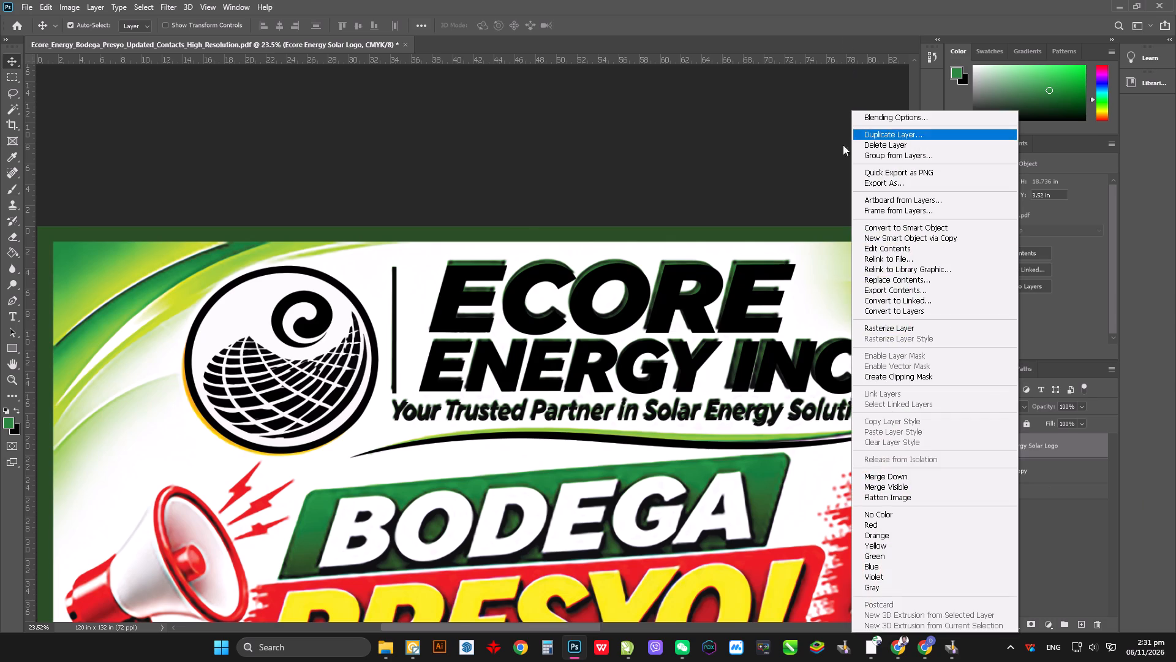
pyautogui.click(691, 0)
pyautogui.keyDown('alt'); pyautogui.scroll(-3, 330, 363); pyautogui.keyUp('alt')
pyautogui.keyDown('alt'); pyautogui.scroll(1, 840, 432); pyautogui.keyUp('alt')
pyautogui.rightClick(1042, 448)
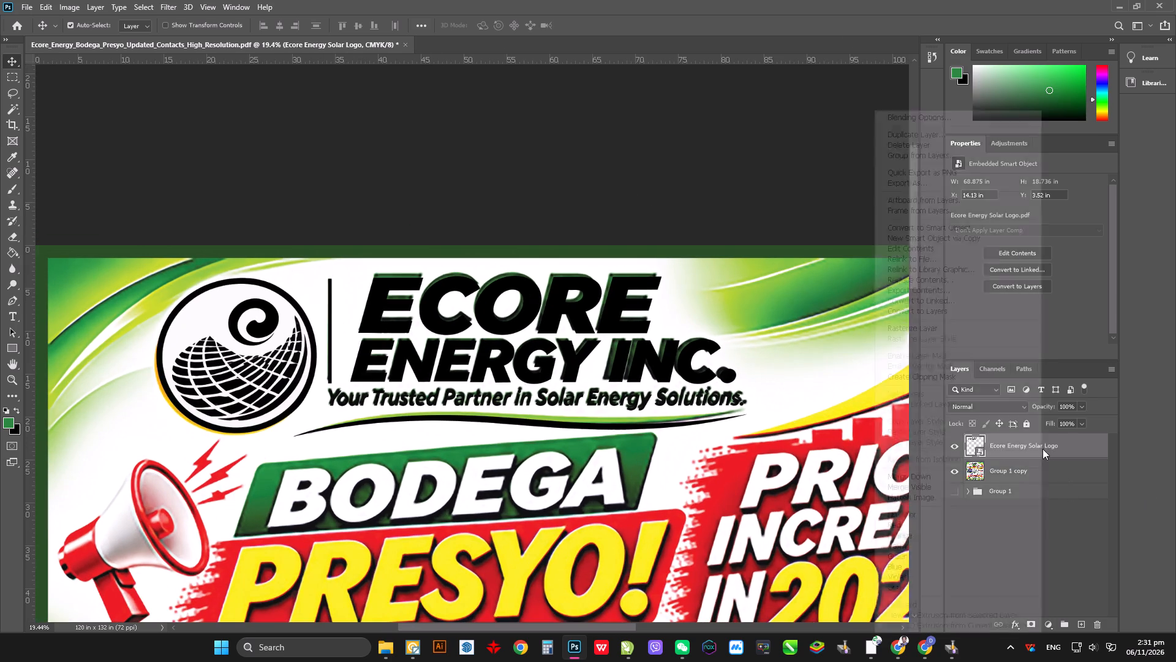
pyautogui.click(929, 118)
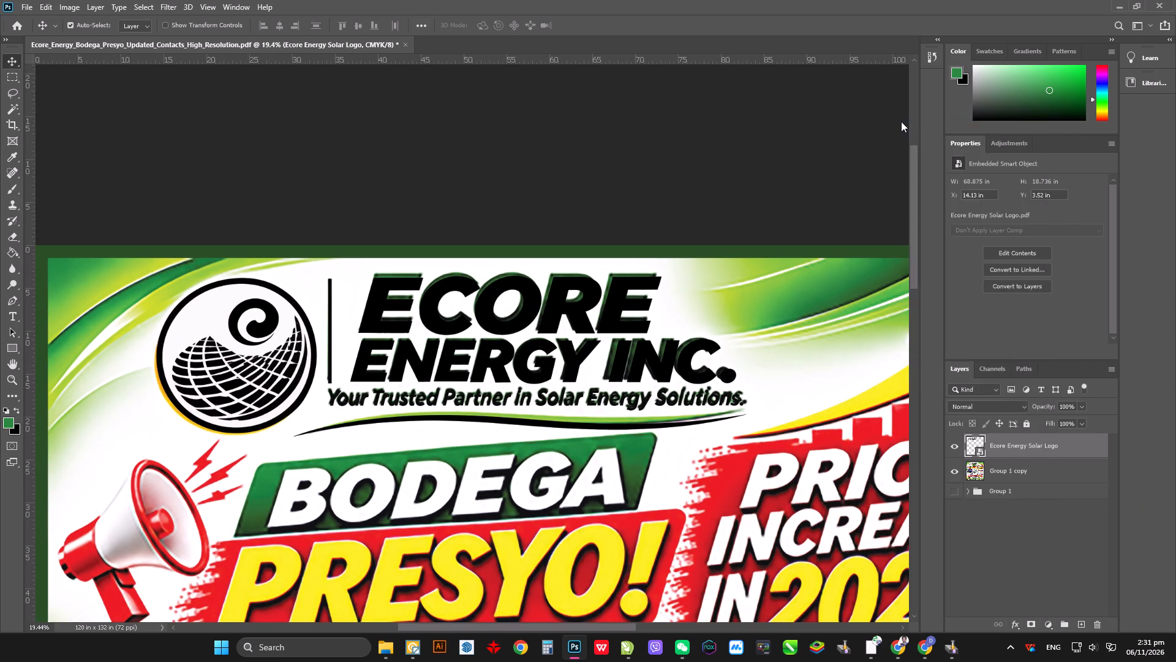
pyautogui.click(696, 297)
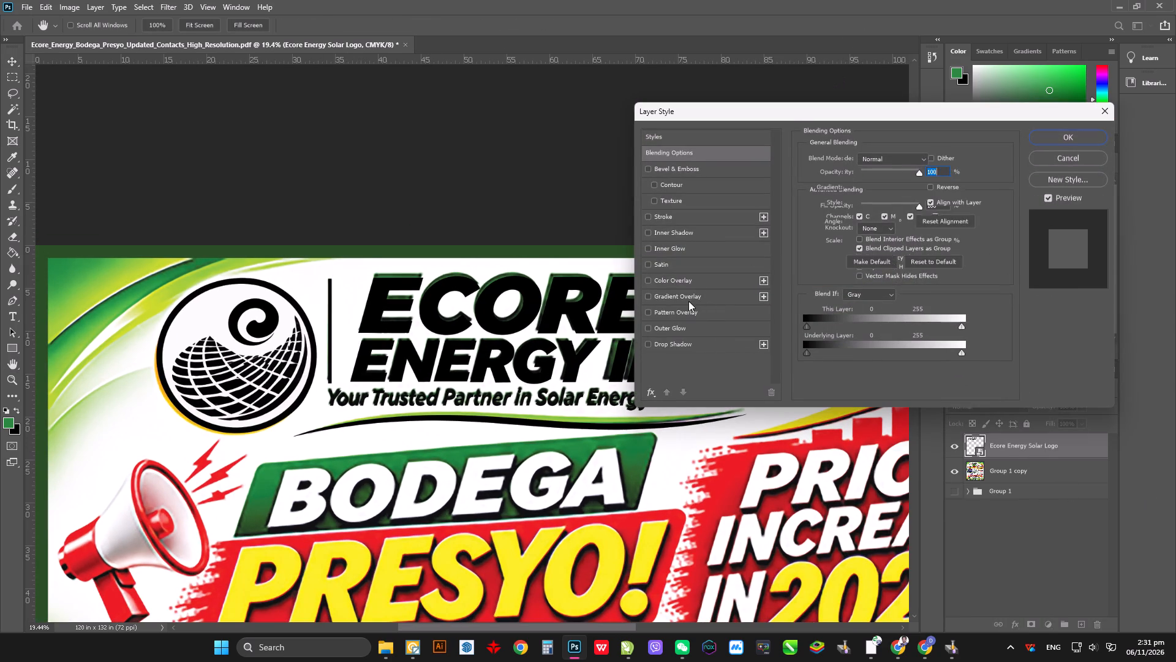
pyautogui.click(652, 296)
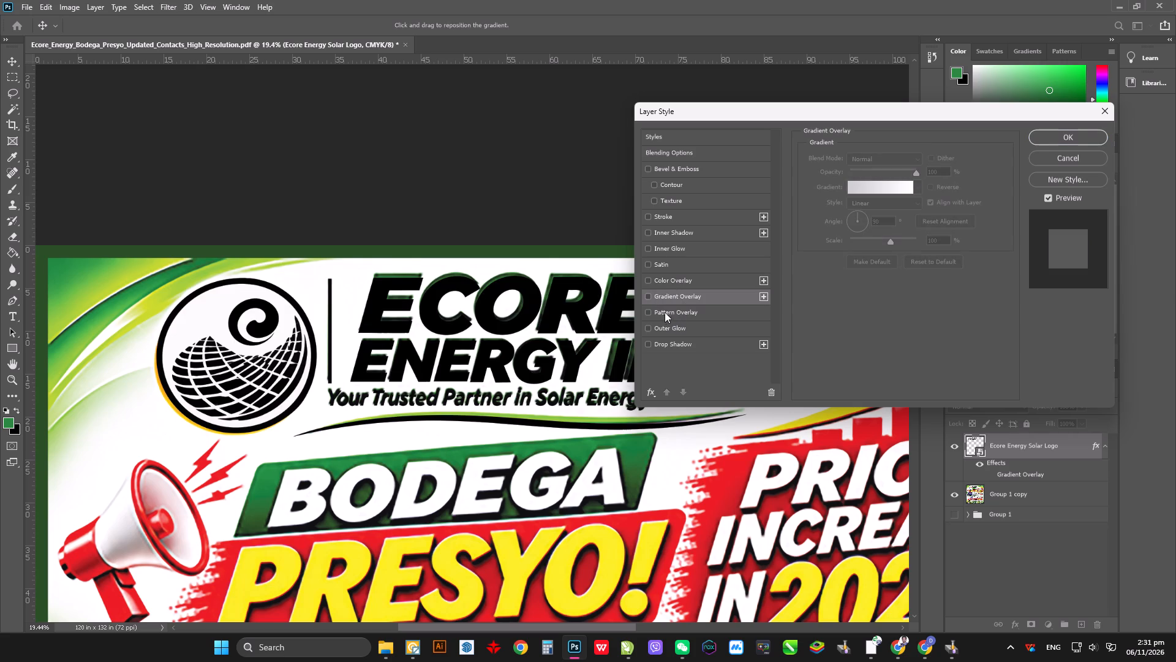
pyautogui.click(674, 300)
pyautogui.moveTo(880, 115); pyautogui.dragTo(383, 318)
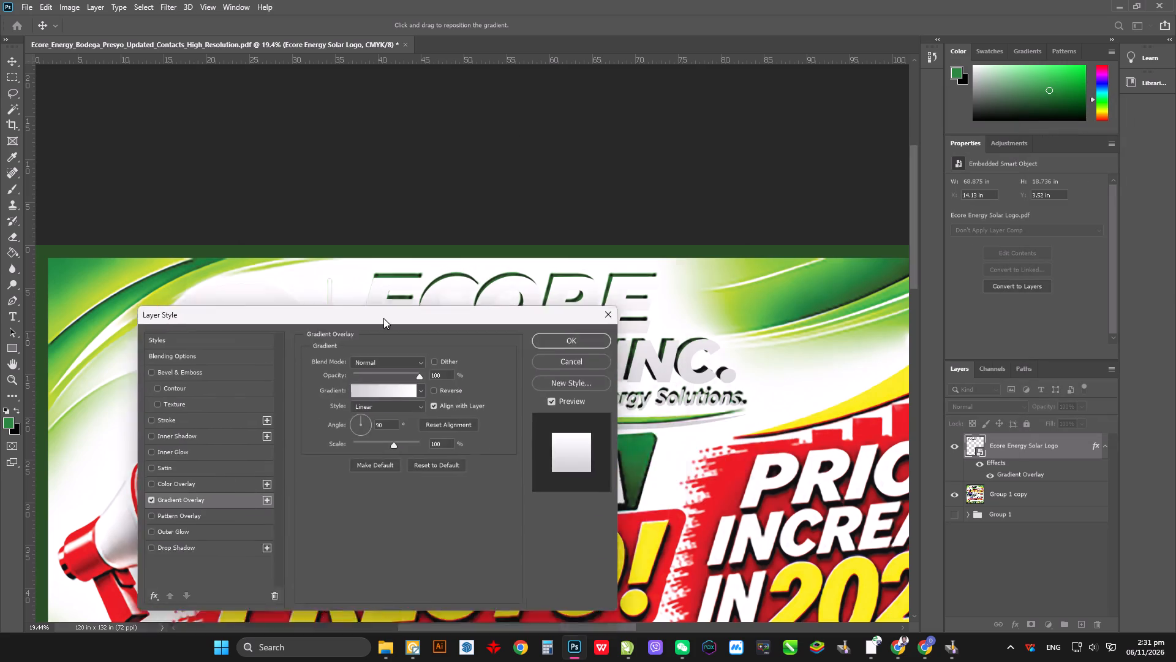
pyautogui.moveTo(383, 318); pyautogui.dragTo(587, 414)
# Set the overlay gradient's 100% color stop to the light green #60bb46 sampled from the poster's background swirls.
pyautogui.click(603, 485)
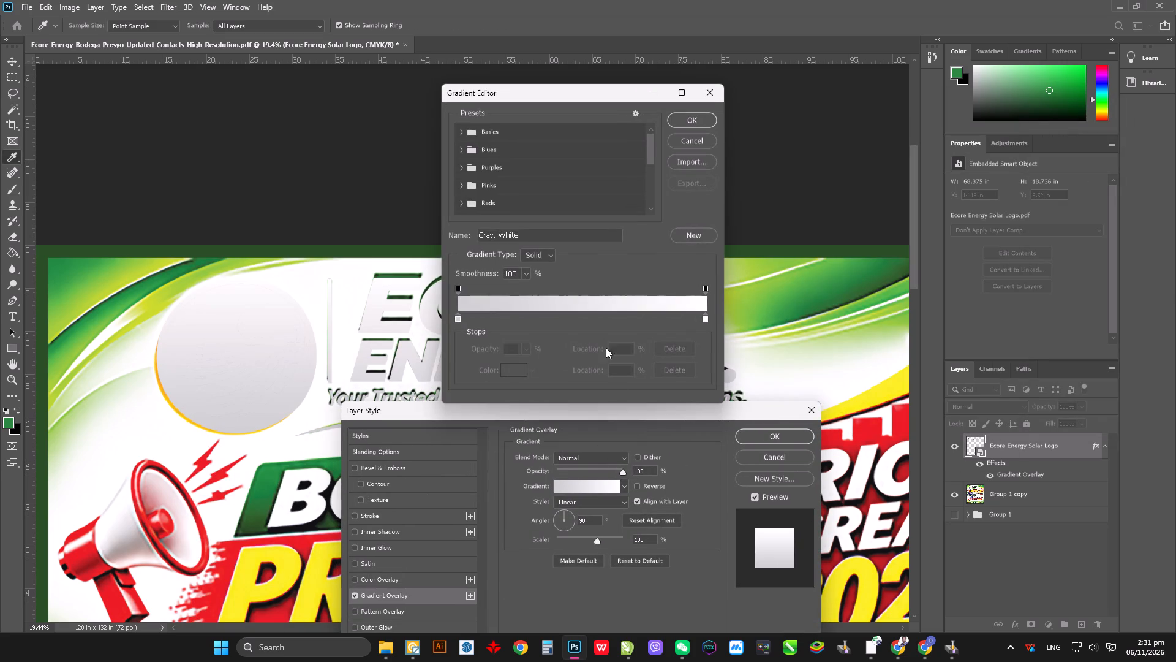
pyautogui.click(704, 318)
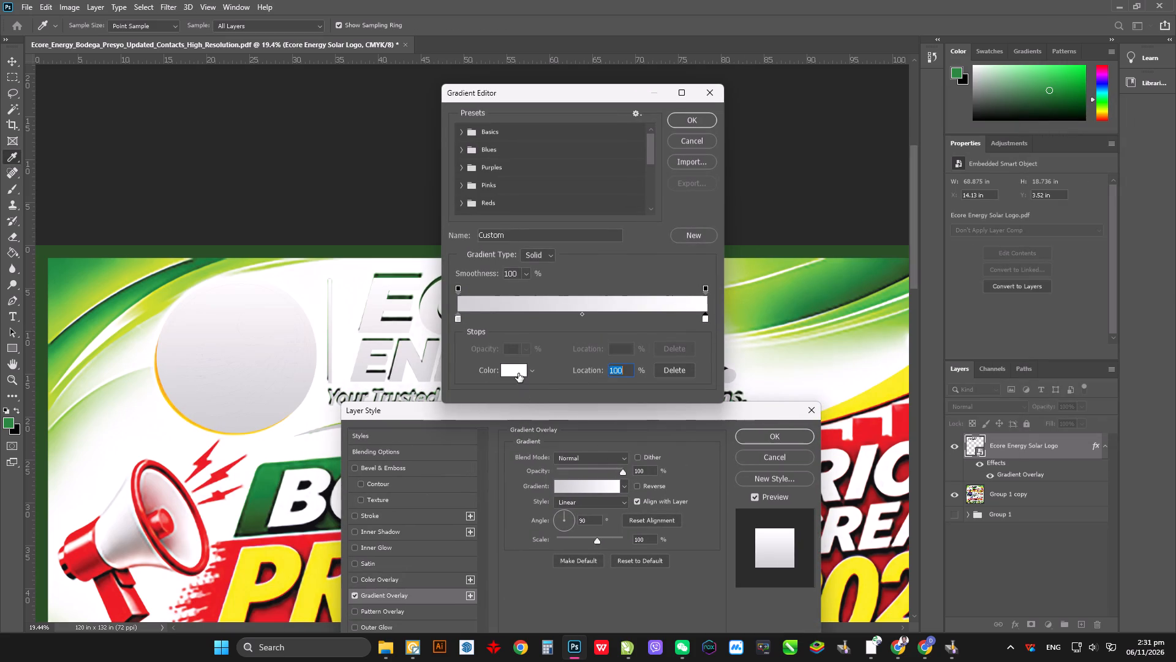
pyautogui.click(518, 373)
pyautogui.click(806, 312)
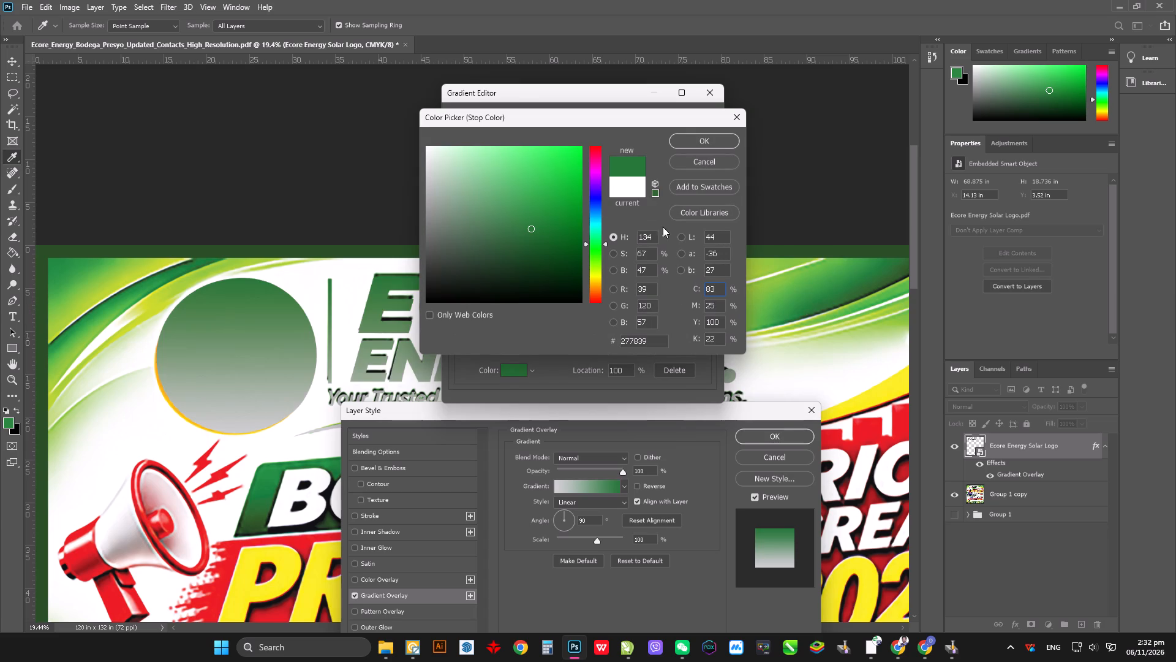
pyautogui.click(835, 262)
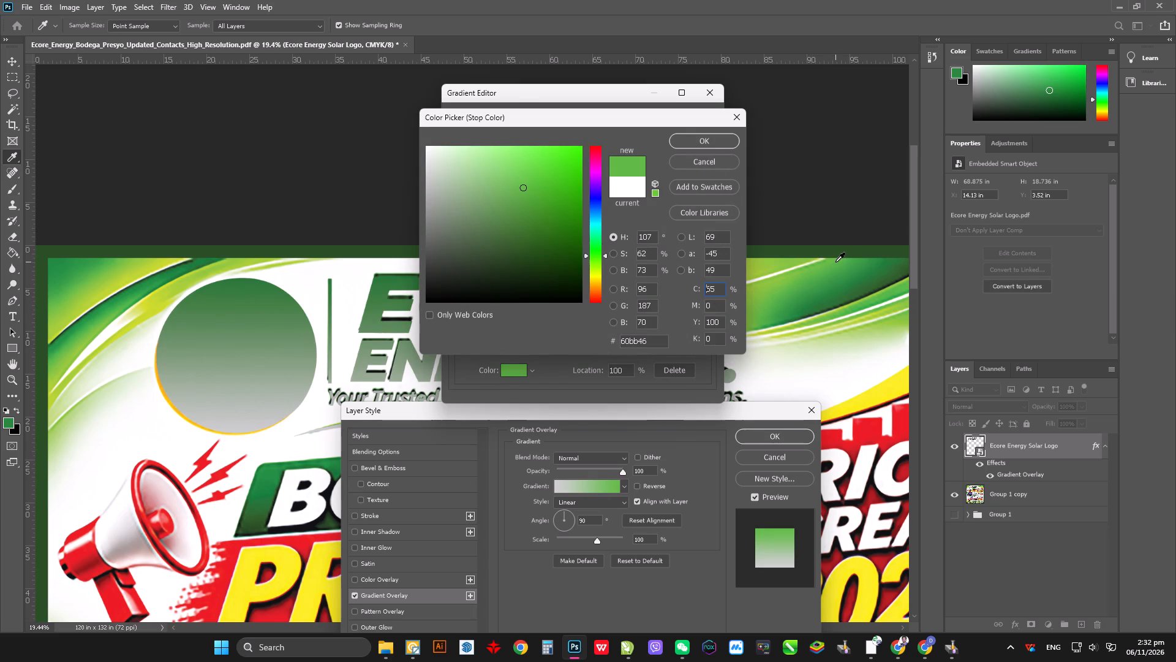
pyautogui.click(710, 142)
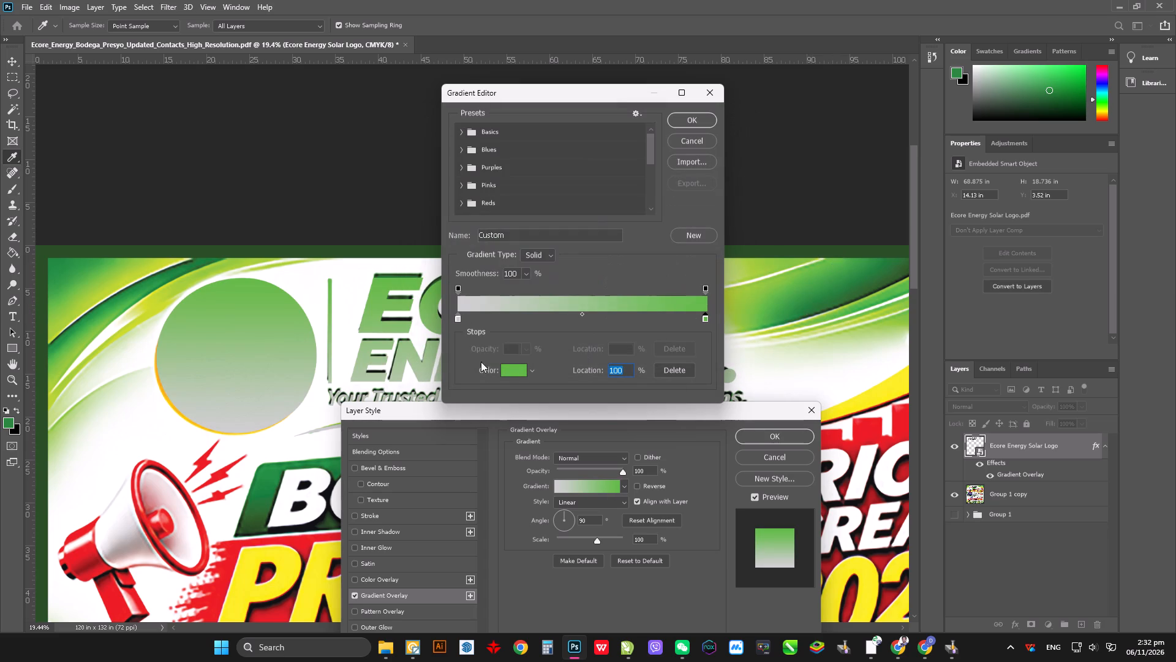
# Set the gradient's 0% color stop to dark green #01430e, starting from a green sampled in the poster's background.
pyautogui.click(458, 318)
pyautogui.click(514, 368)
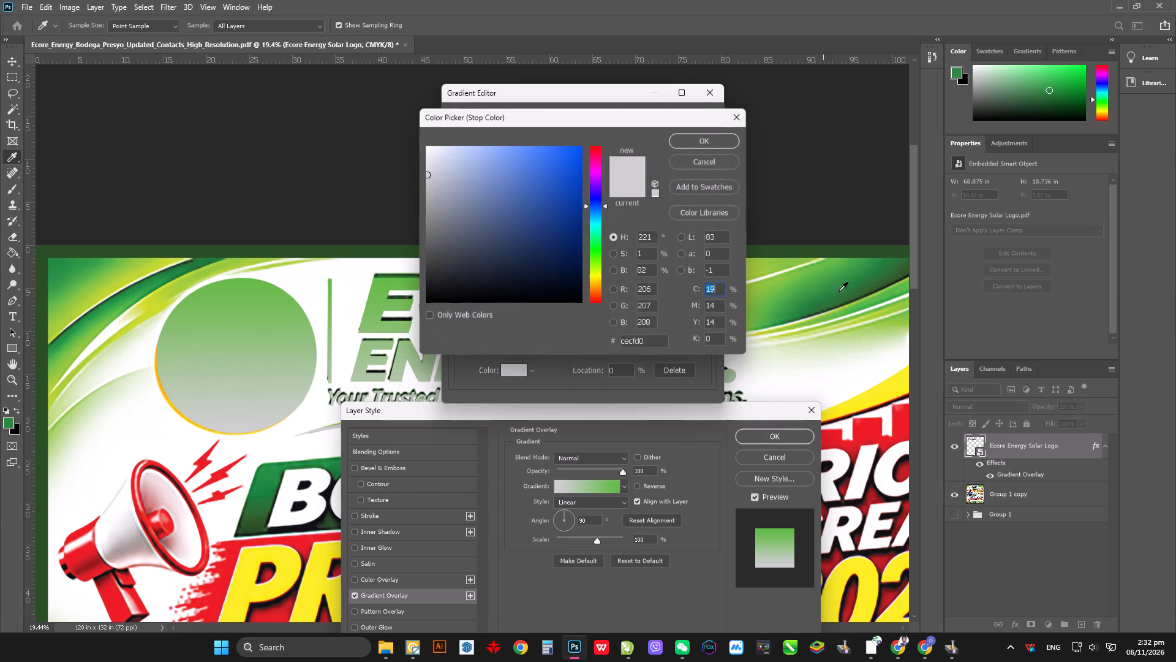
pyautogui.click(817, 308)
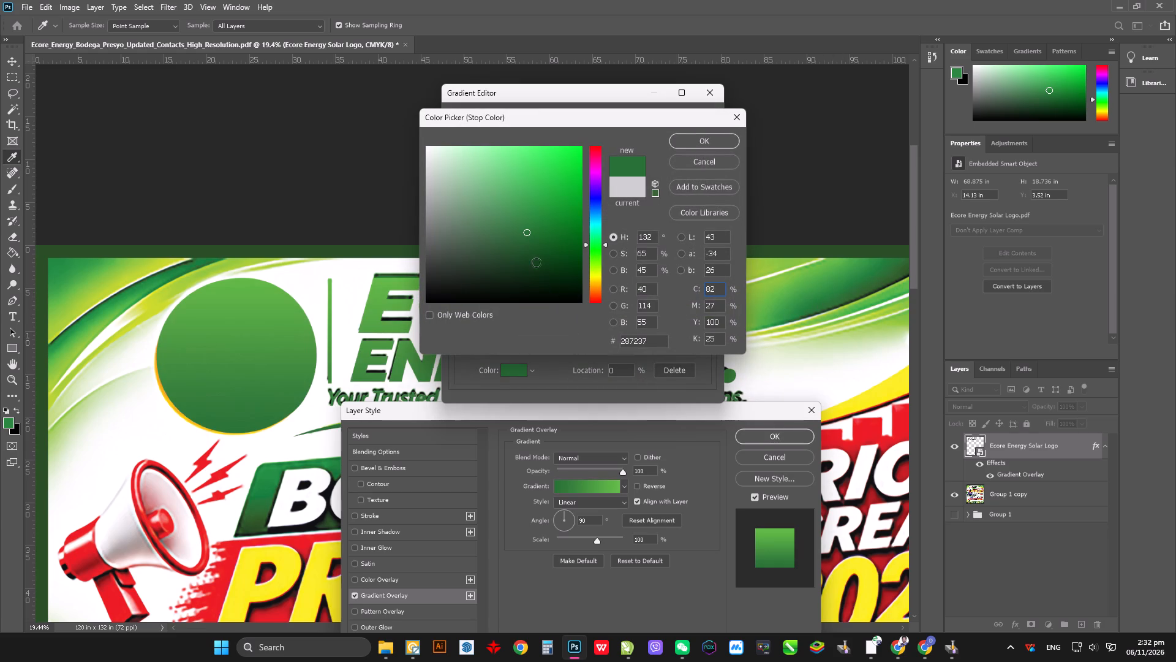
pyautogui.click(555, 245)
pyautogui.click(567, 251)
pyautogui.click(571, 255)
pyautogui.click(573, 257)
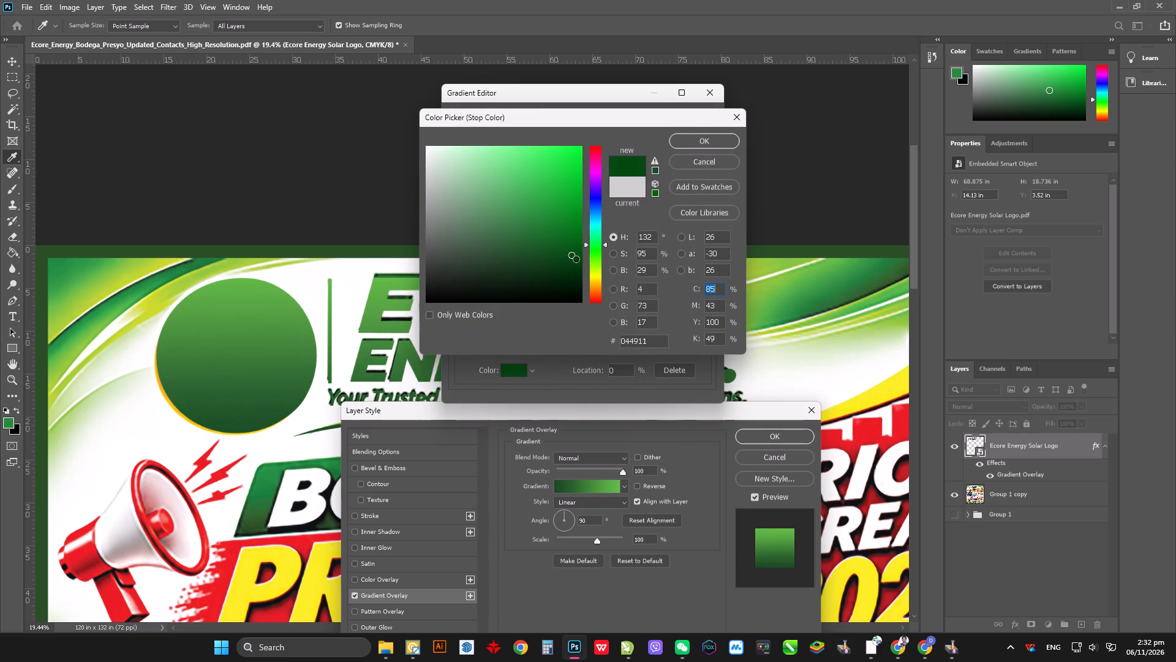
pyautogui.click(576, 259)
pyautogui.click(579, 261)
pyautogui.click(717, 142)
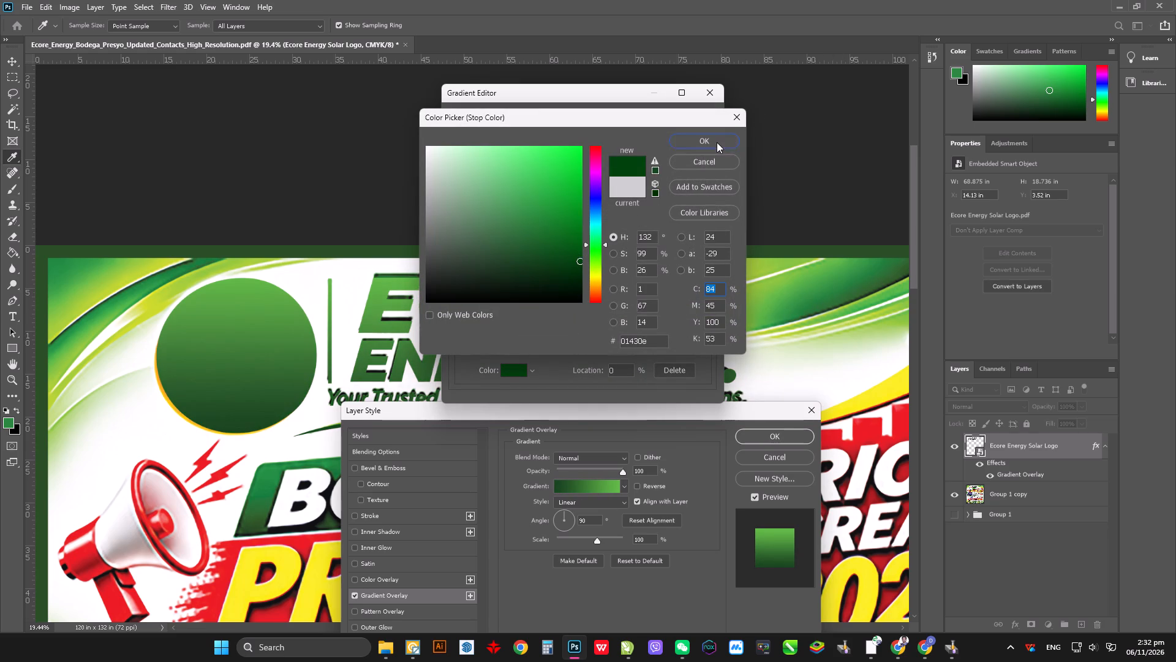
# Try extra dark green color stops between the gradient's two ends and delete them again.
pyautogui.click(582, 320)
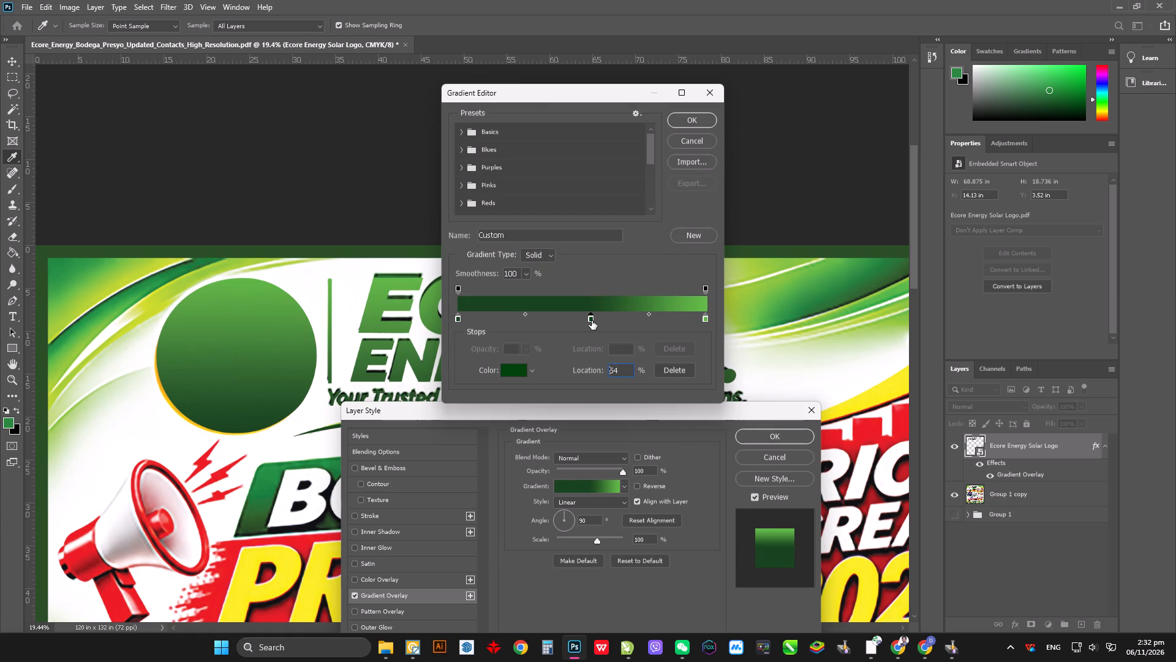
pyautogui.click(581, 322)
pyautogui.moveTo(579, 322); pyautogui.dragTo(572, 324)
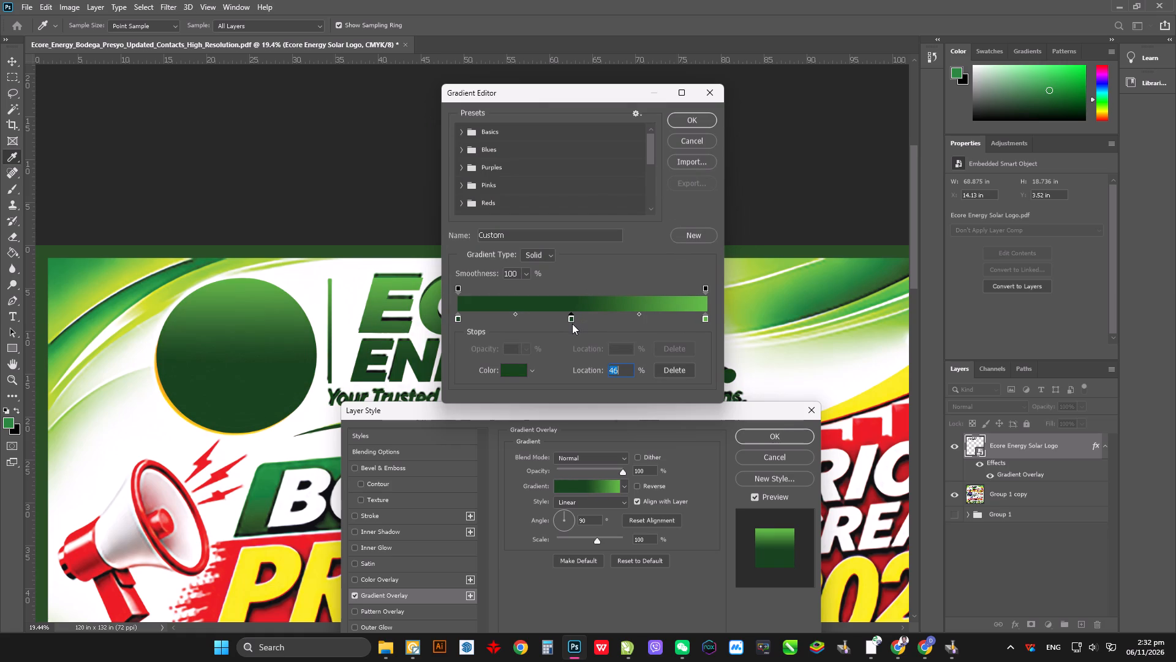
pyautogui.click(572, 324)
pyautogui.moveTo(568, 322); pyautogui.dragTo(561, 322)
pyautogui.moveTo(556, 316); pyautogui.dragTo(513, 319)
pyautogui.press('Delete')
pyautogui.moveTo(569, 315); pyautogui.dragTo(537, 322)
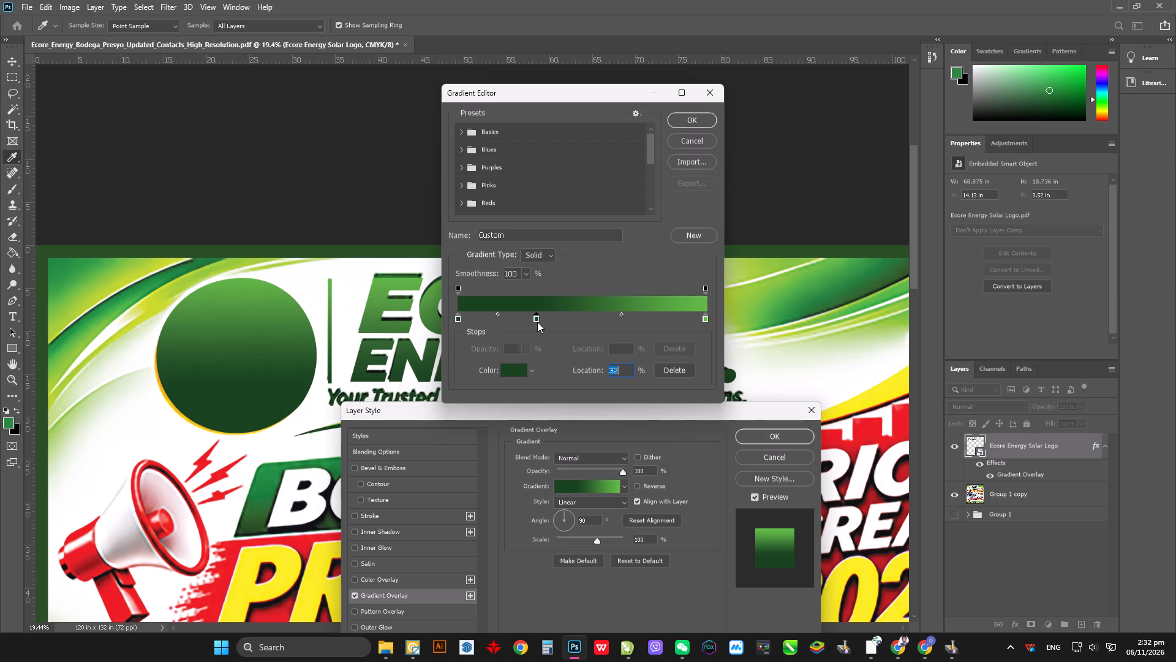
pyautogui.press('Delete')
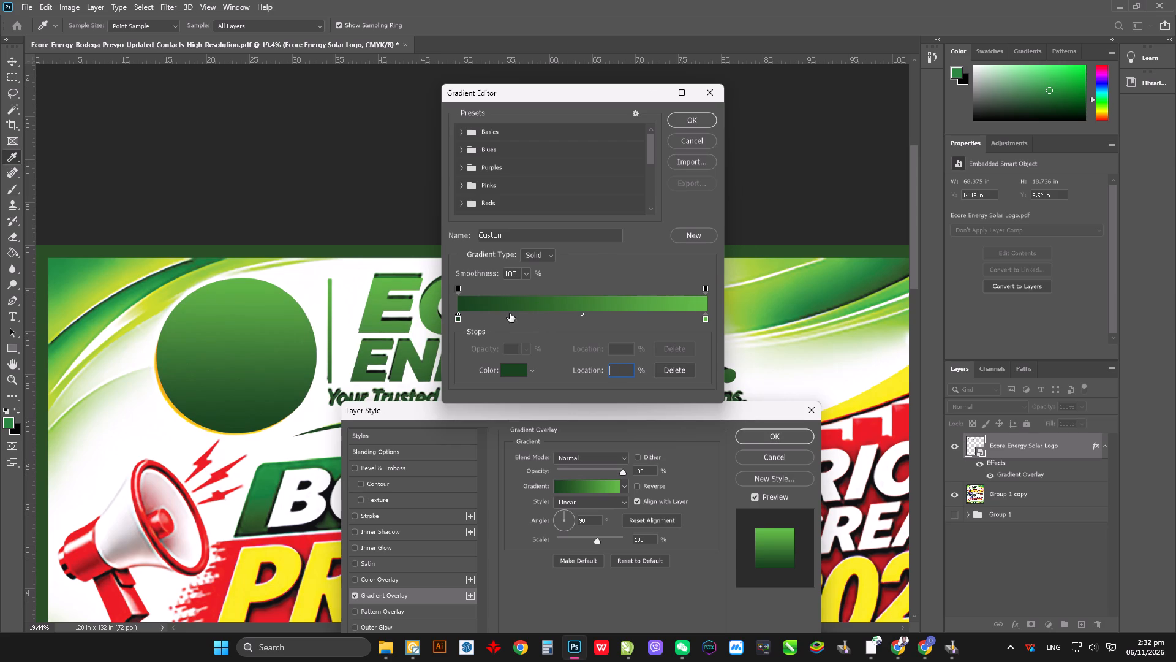
# Add a dark green color stop at 32% in the gradient and apply the Gradient Overlay to the logo.
pyautogui.moveTo(582, 318); pyautogui.dragTo(583, 318)
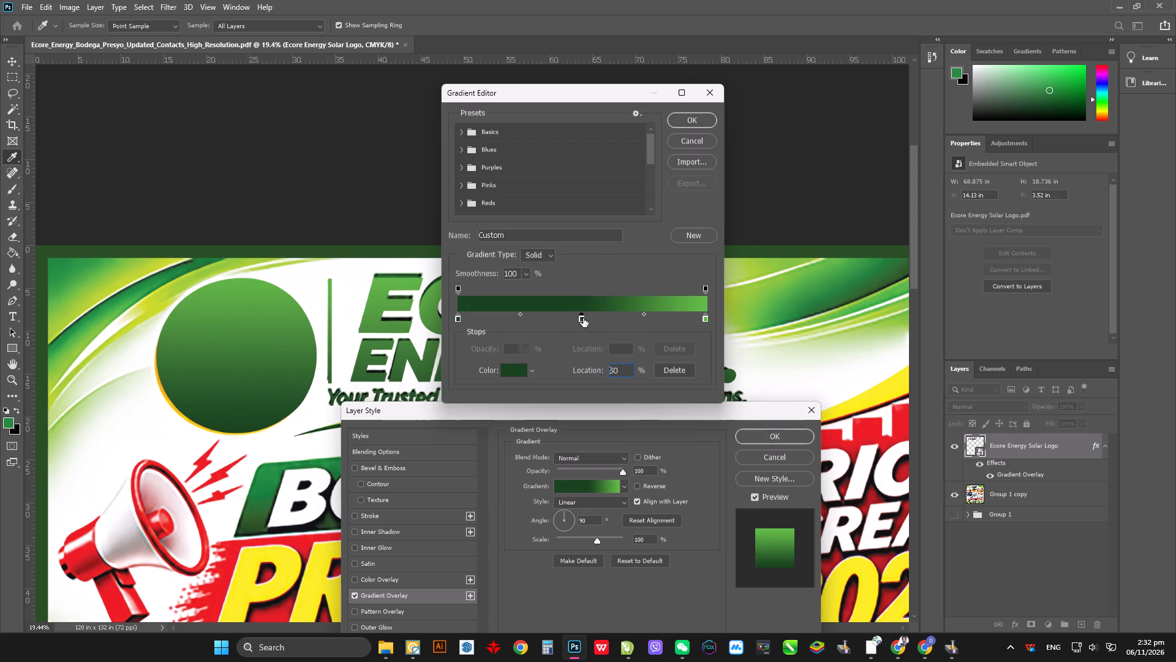
pyautogui.moveTo(583, 318); pyautogui.dragTo(546, 318)
pyautogui.moveTo(546, 318); pyautogui.dragTo(539, 319)
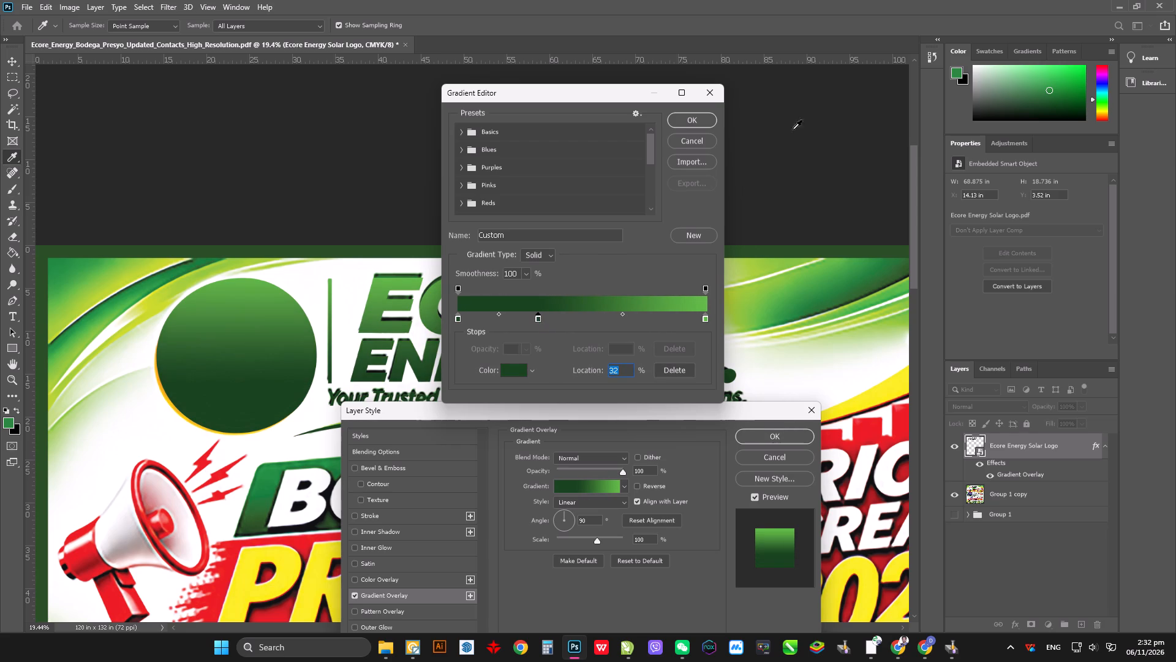
pyautogui.click(695, 116)
pyautogui.keyDown('alt'); pyautogui.scroll(-6, 572, 210); pyautogui.keyUp('alt')
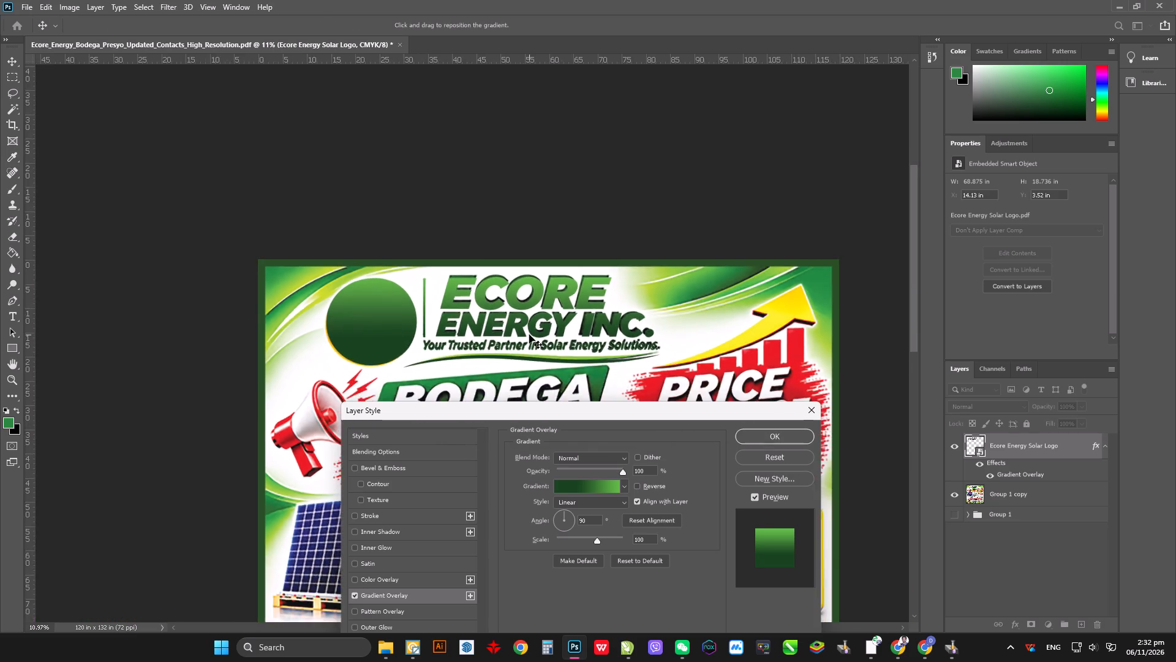
pyautogui.keyDown('alt'); pyautogui.scroll(12, 529, 337); pyautogui.keyUp('alt')
pyautogui.keyDown('alt'); pyautogui.scroll(-8, 532, 343); pyautogui.keyUp('alt')
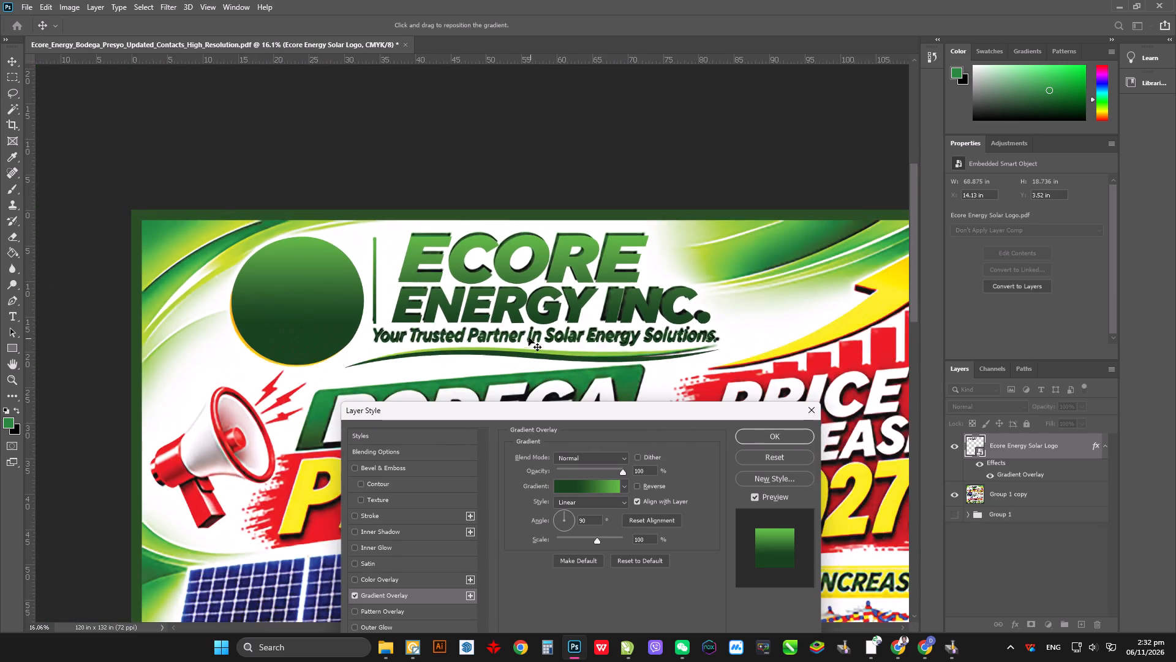
pyautogui.keyDown('alt'); pyautogui.scroll(2, 511, 330); pyautogui.keyUp('alt')
pyautogui.keyDown('alt'); pyautogui.scroll(-4, 495, 324); pyautogui.keyUp('alt')
pyautogui.keyDown('alt'); pyautogui.scroll(5, 496, 322); pyautogui.keyUp('alt')
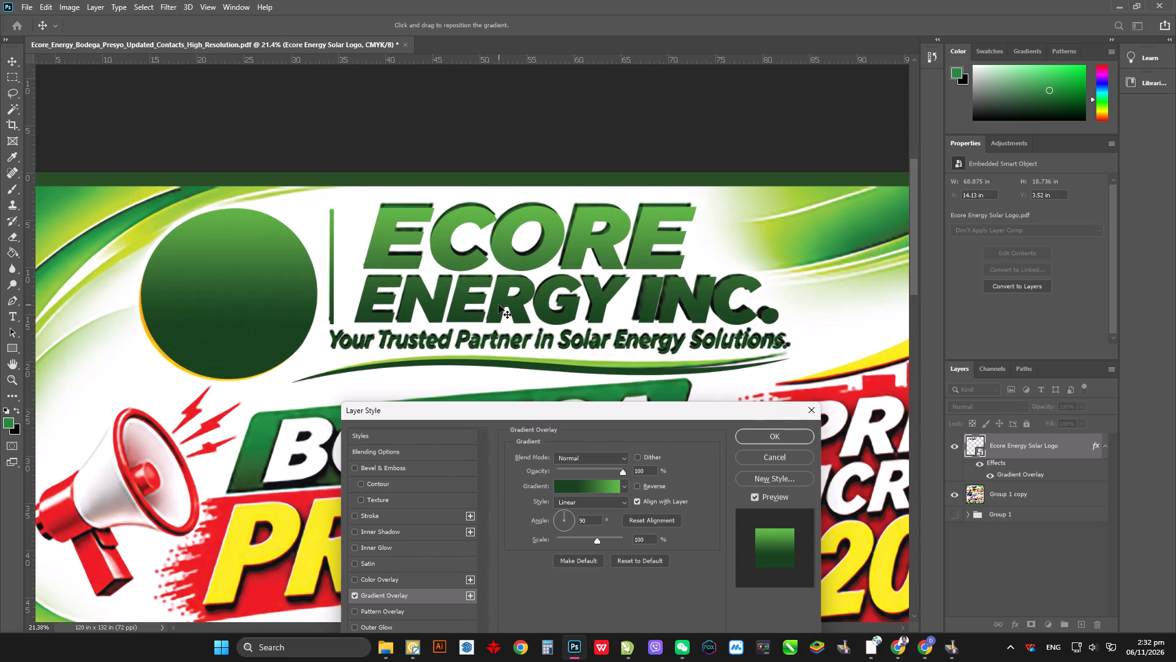
pyautogui.keyDown('alt'); pyautogui.scroll(-3, 494, 300); pyautogui.keyUp('alt')
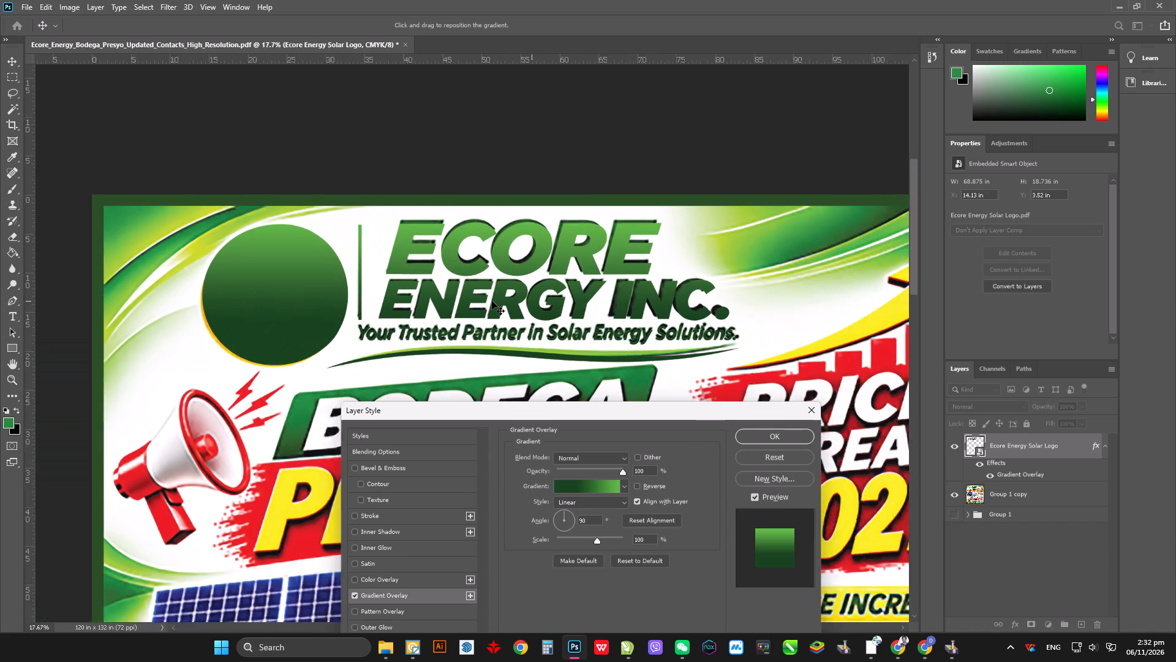
pyautogui.keyDown('alt'); pyautogui.scroll(3, 492, 301); pyautogui.keyUp('alt')
pyautogui.keyDown('alt'); pyautogui.scroll(-1, 489, 306); pyautogui.keyUp('alt')
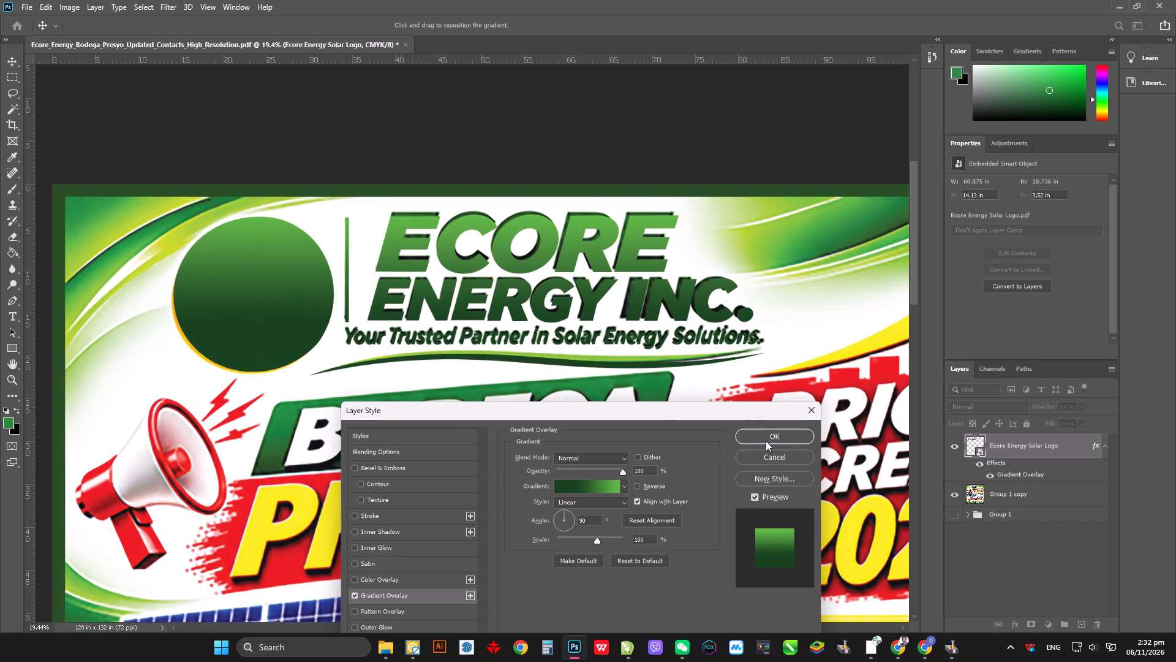
pyautogui.click(768, 439)
# Rasterize the Ecore Energy Solar Logo smart object so that the Eraser can edit it.
pyautogui.press('e')
pyautogui.click(281, 280)
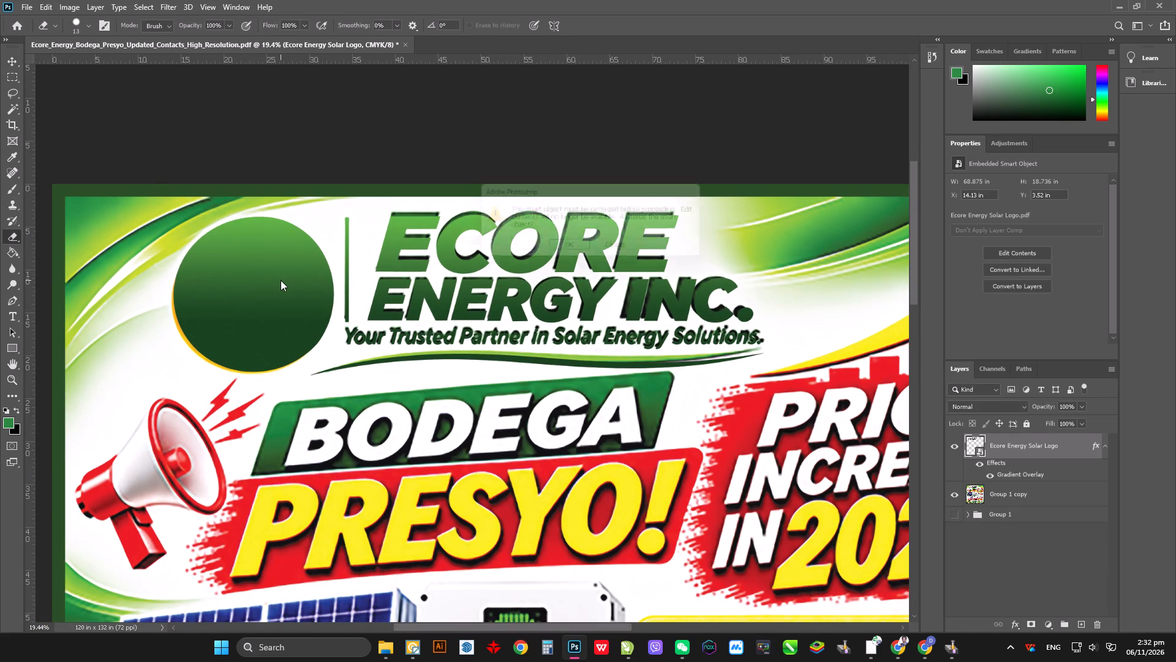
pyautogui.press('Return')
# Erase the green-filled round emblem from the logo layer with a larger hard eraser, exposing the original colored emblem and keeping the lettering.
pyautogui.rightClick(286, 258)
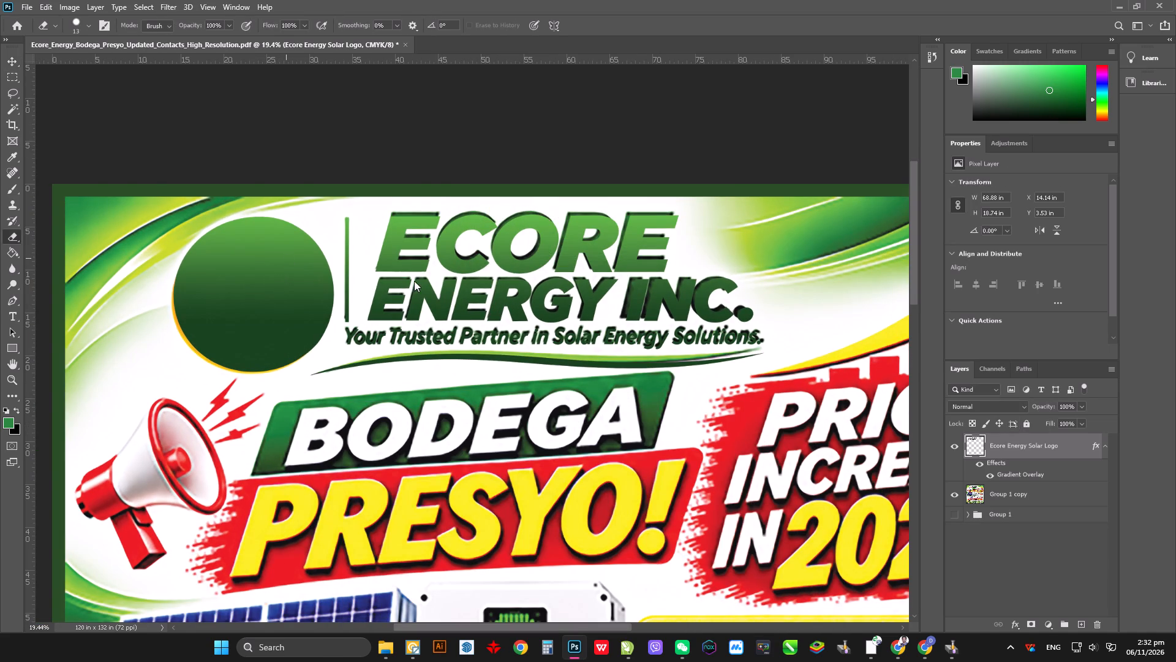
pyautogui.click(414, 281)
pyautogui.click(386, 285)
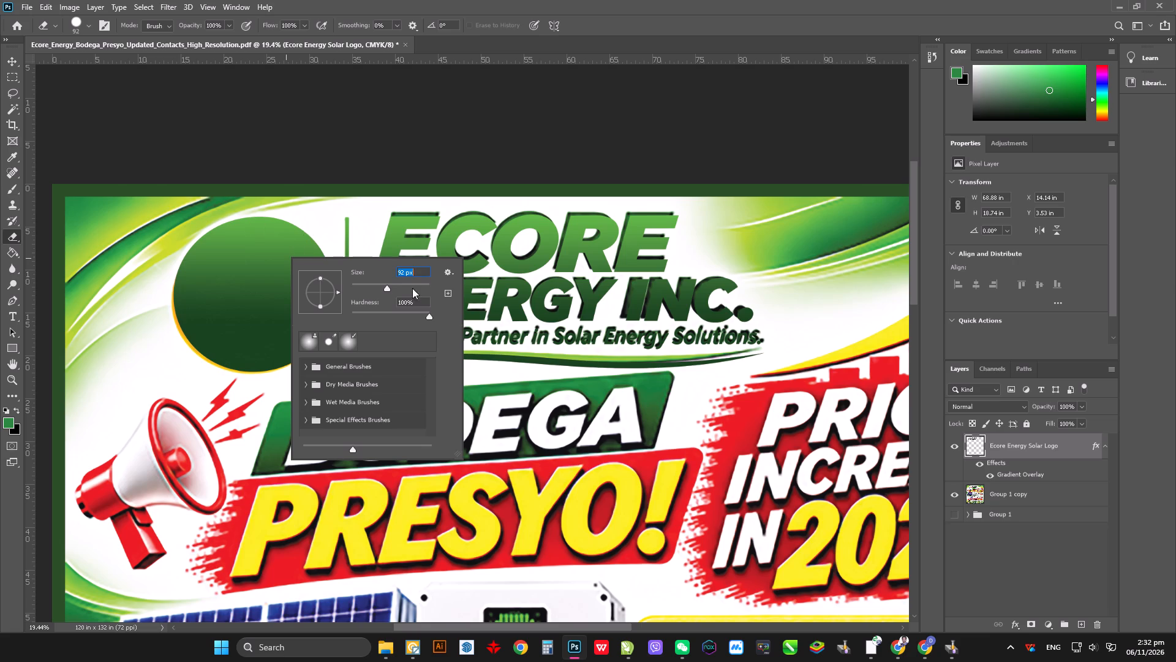
pyautogui.click(415, 286)
pyautogui.moveTo(295, 227); pyautogui.dragTo(198, 257)
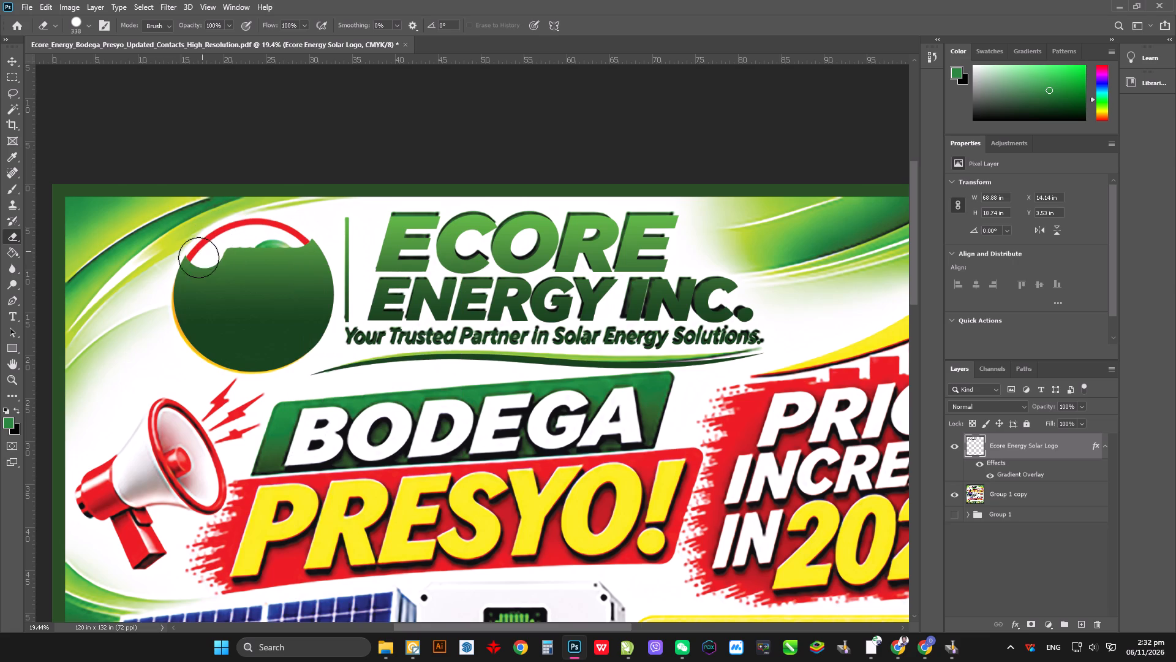
pyautogui.moveTo(198, 257); pyautogui.dragTo(306, 333)
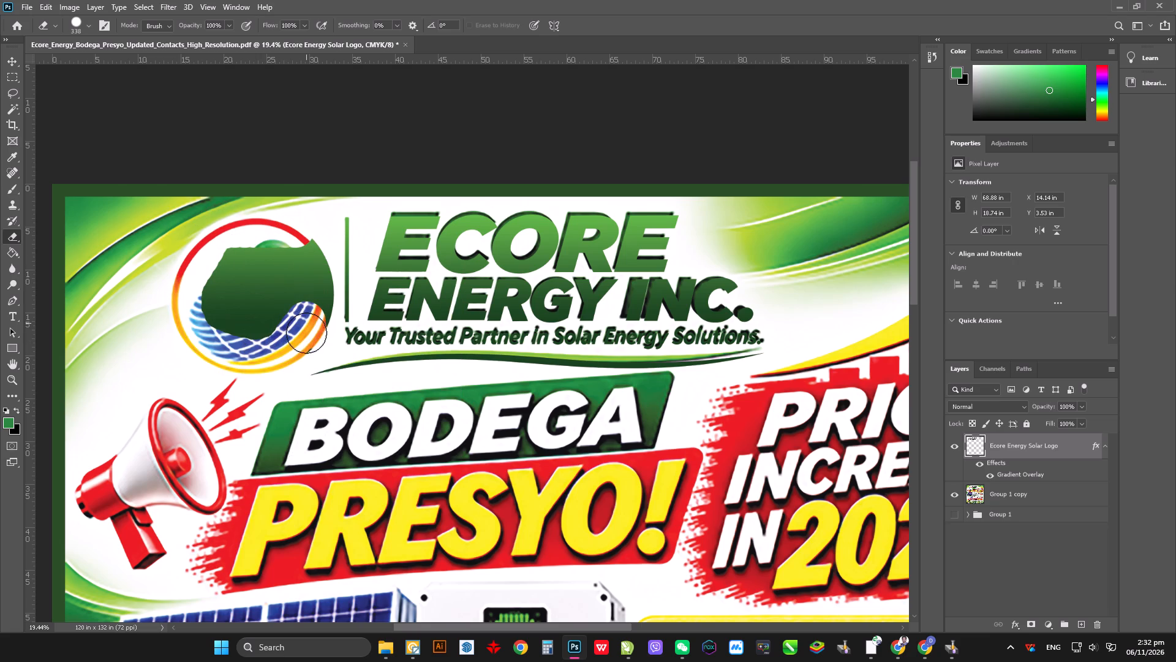
pyautogui.moveTo(306, 333); pyautogui.dragTo(263, 313)
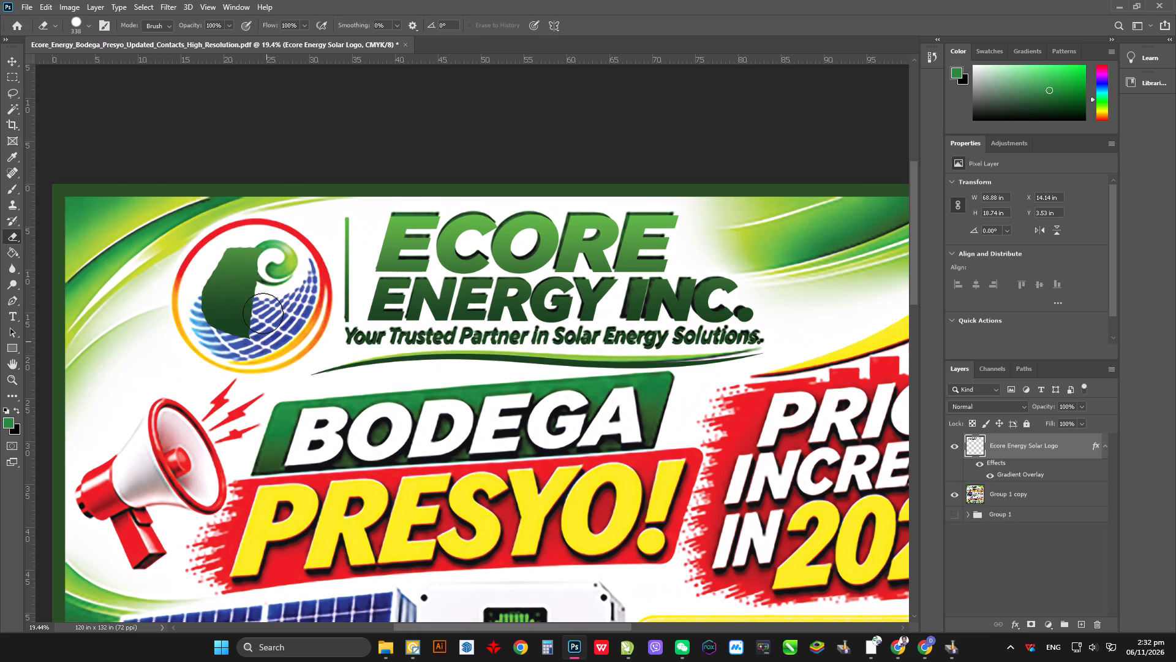
pyautogui.moveTo(263, 313); pyautogui.dragTo(233, 242)
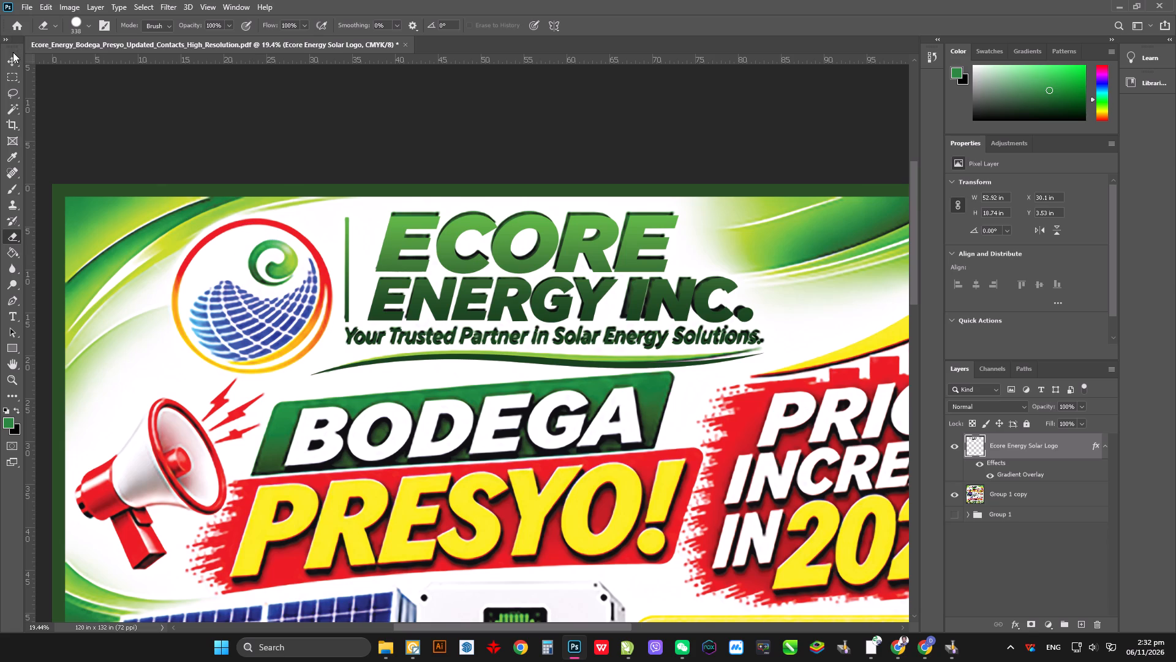
pyautogui.click(13, 56)
pyautogui.keyDown('alt'); pyautogui.scroll(-2, 330, 311); pyautogui.keyUp('alt')
pyautogui.keyDown('alt'); pyautogui.scroll(4, 711, 313); pyautogui.keyUp('alt')
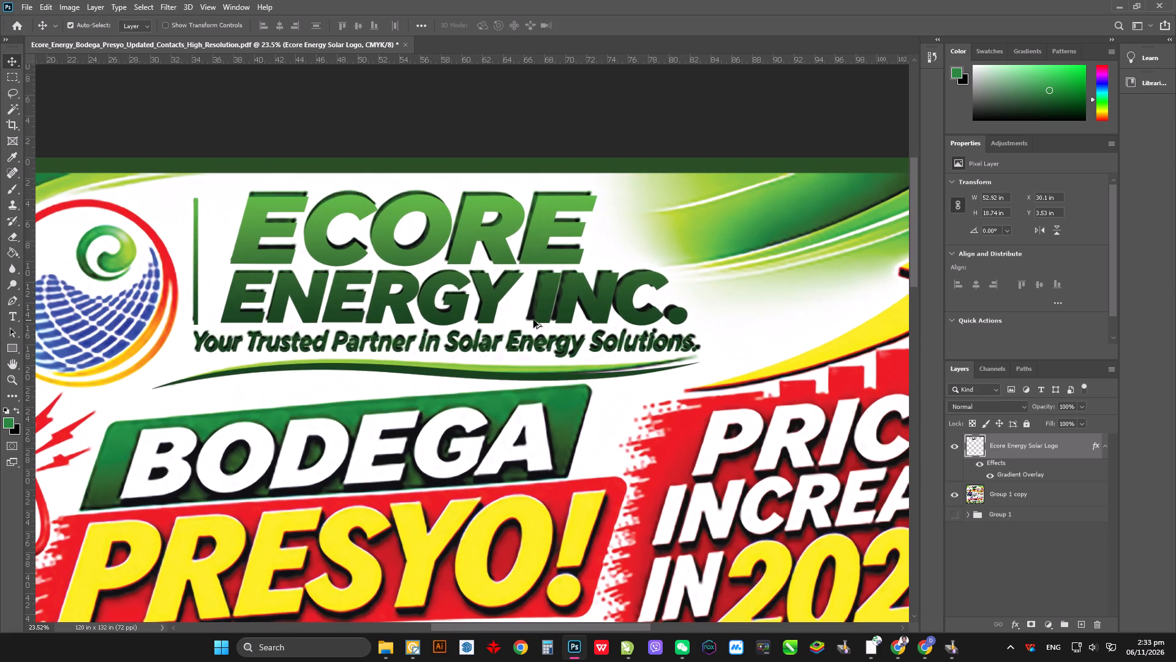
# Duplicate the Ecore Energy Solar Logo layer three times and hide the three copies.
pyautogui.hotkey('ctrl', 'j')
pyautogui.hotkey('ctrl', 'j')
pyautogui.hotkey('ctrl', 'j')
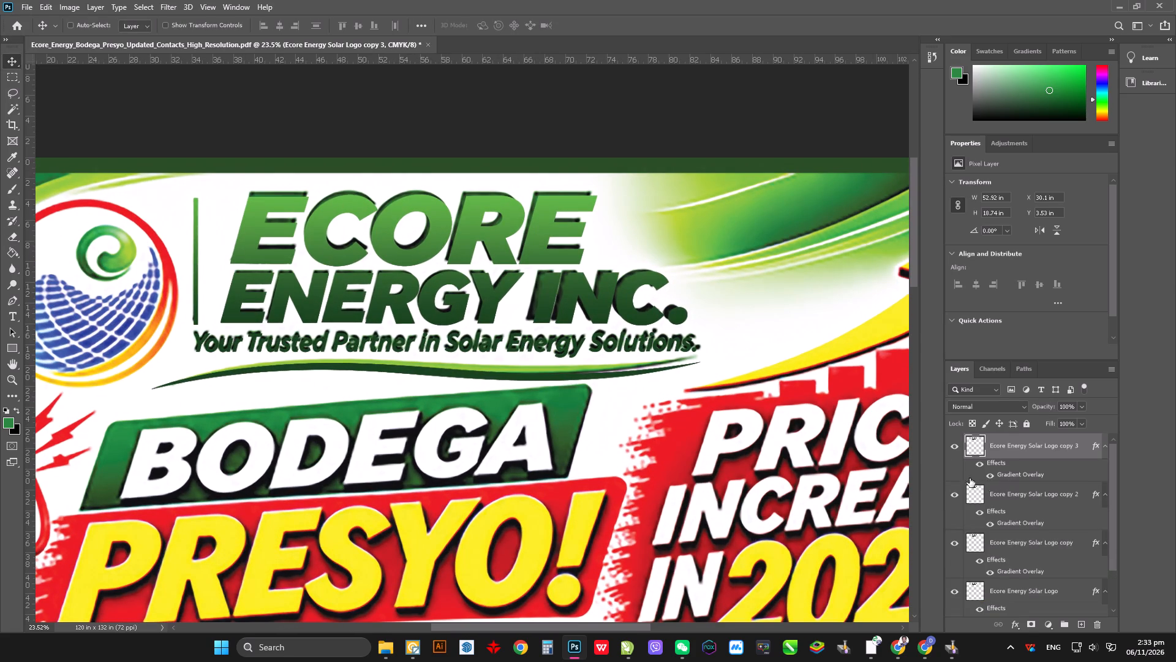
pyautogui.scroll(-1, 938, 453)
pyautogui.click(958, 449)
pyautogui.click(960, 498)
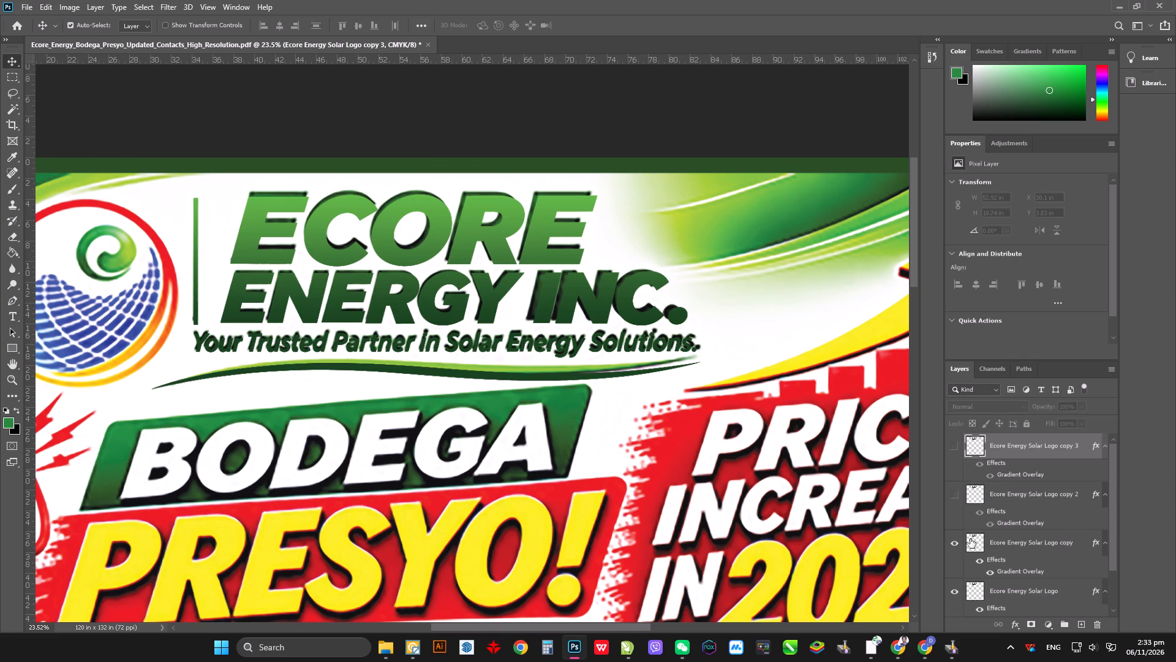
pyautogui.click(956, 542)
# Make a fourth duplicate from the original Ecore Energy Solar Logo layer and hide it.
pyautogui.click(1022, 588)
pyautogui.press('e')
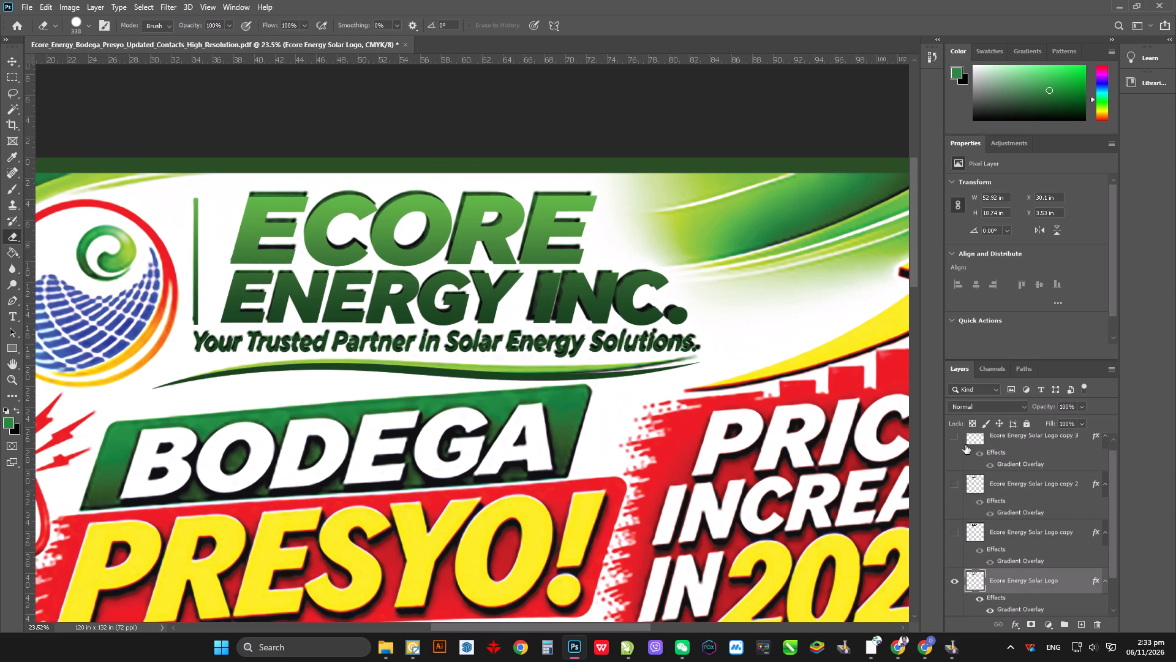
pyautogui.scroll(-2, 999, 542)
pyautogui.hotkey('ctrl', 'j')
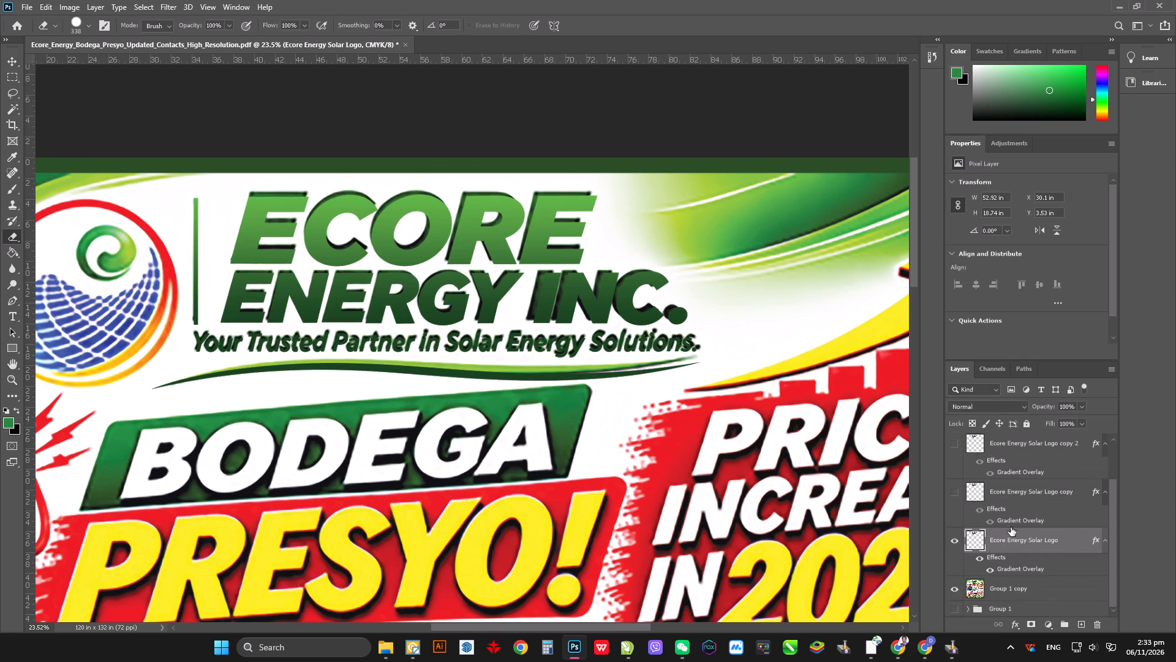
pyautogui.scroll(-2, 1003, 540)
pyautogui.click(957, 488)
# Erase the vertical bar and the ECORE ENERGY INC. lettering from the original Ecore Energy Solar Logo layer.
pyautogui.click(1030, 545)
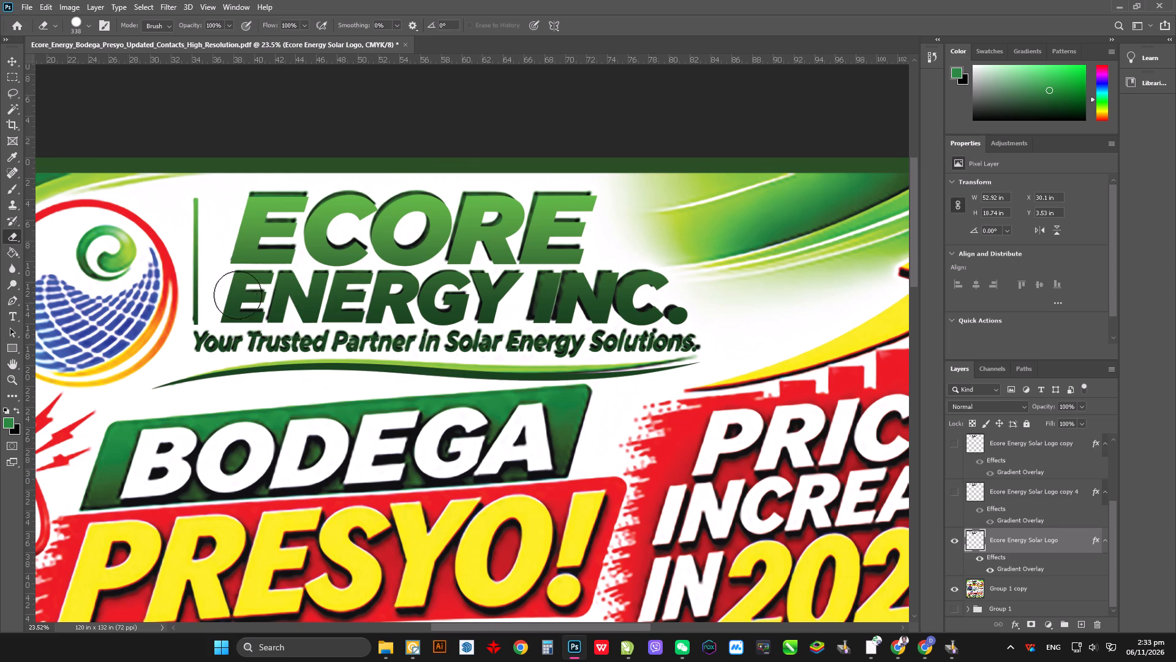
pyautogui.moveTo(182, 199); pyautogui.dragTo(194, 337)
pyautogui.moveTo(205, 327); pyautogui.dragTo(223, 291)
pyautogui.moveTo(254, 205); pyautogui.dragTo(648, 265)
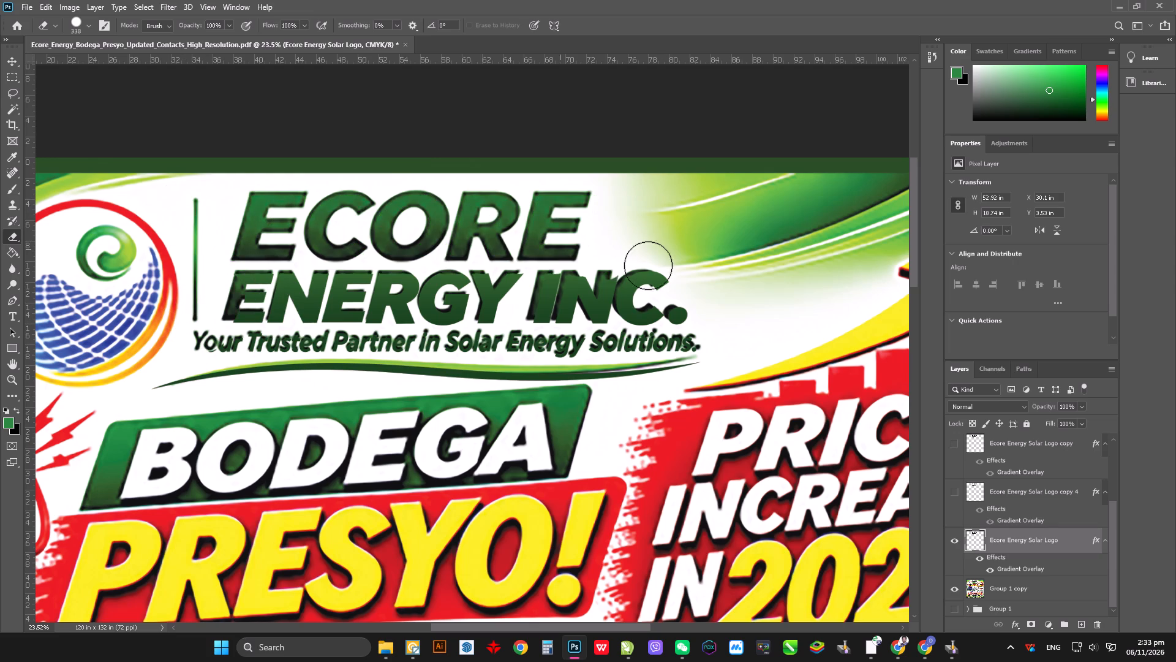
pyautogui.moveTo(648, 265); pyautogui.dragTo(263, 308)
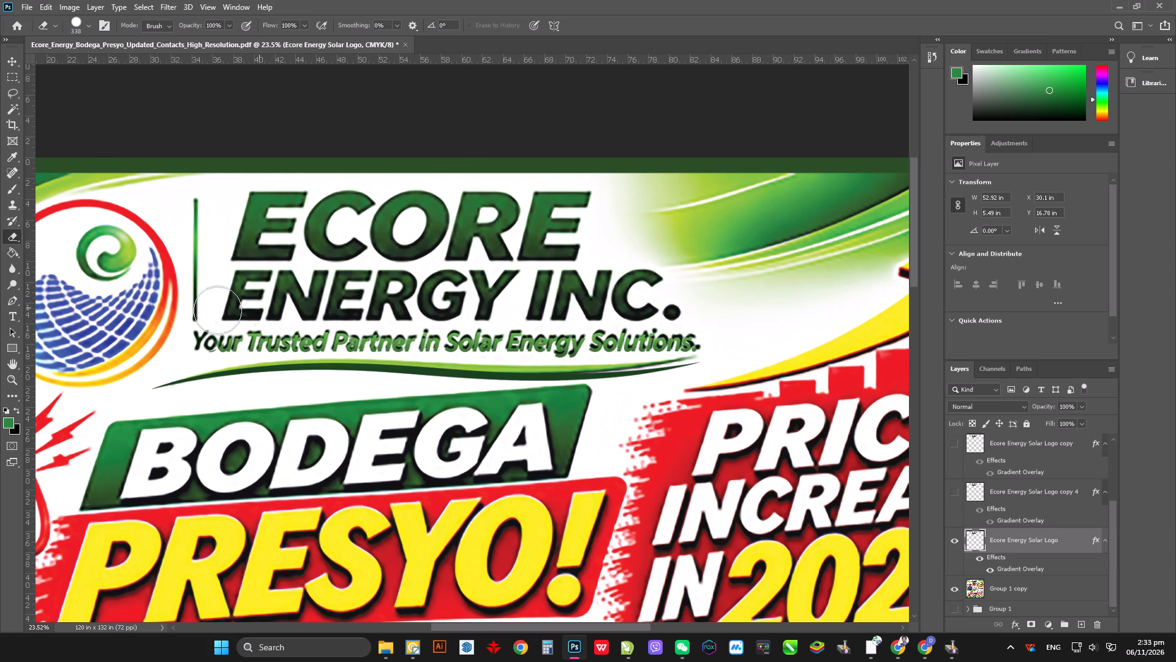
# Erase the tagline "Your Trusted Partner in Solar Energy Solutions." from the original logo layer, leaving only its swoosh.
pyautogui.moveTo(200, 327); pyautogui.dragTo(356, 329)
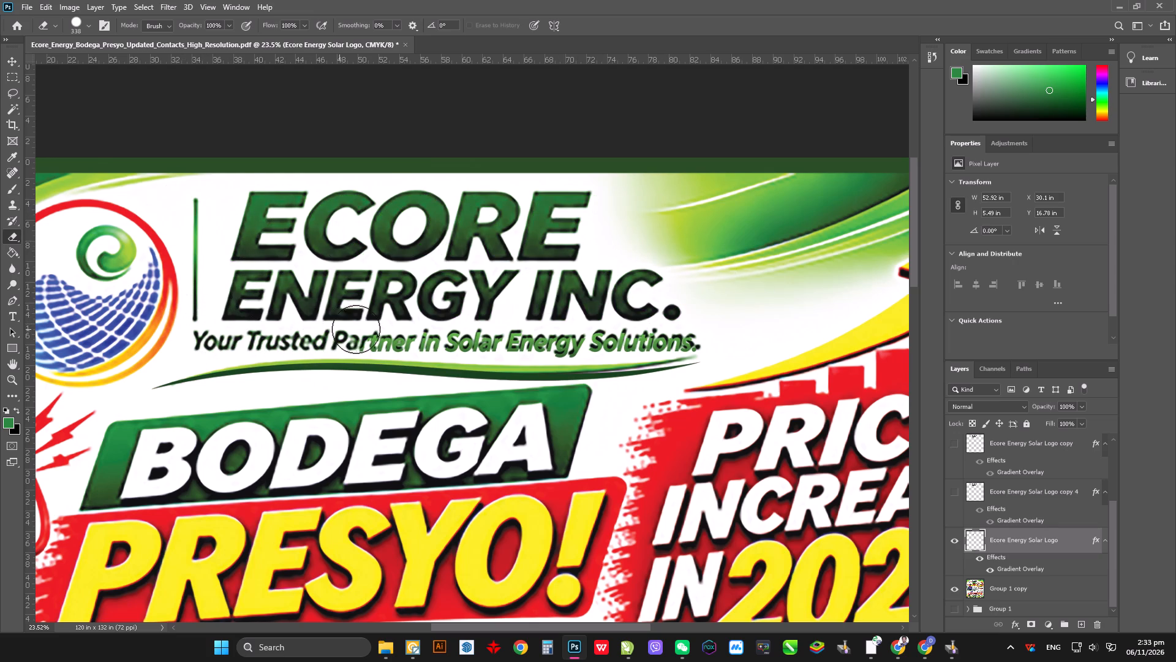
pyautogui.moveTo(356, 329); pyautogui.dragTo(443, 333)
pyautogui.keyDown('alt'); pyautogui.scroll(7, 361, 332); pyautogui.keyUp('alt')
pyautogui.moveTo(364, 321); pyautogui.dragTo(441, 317)
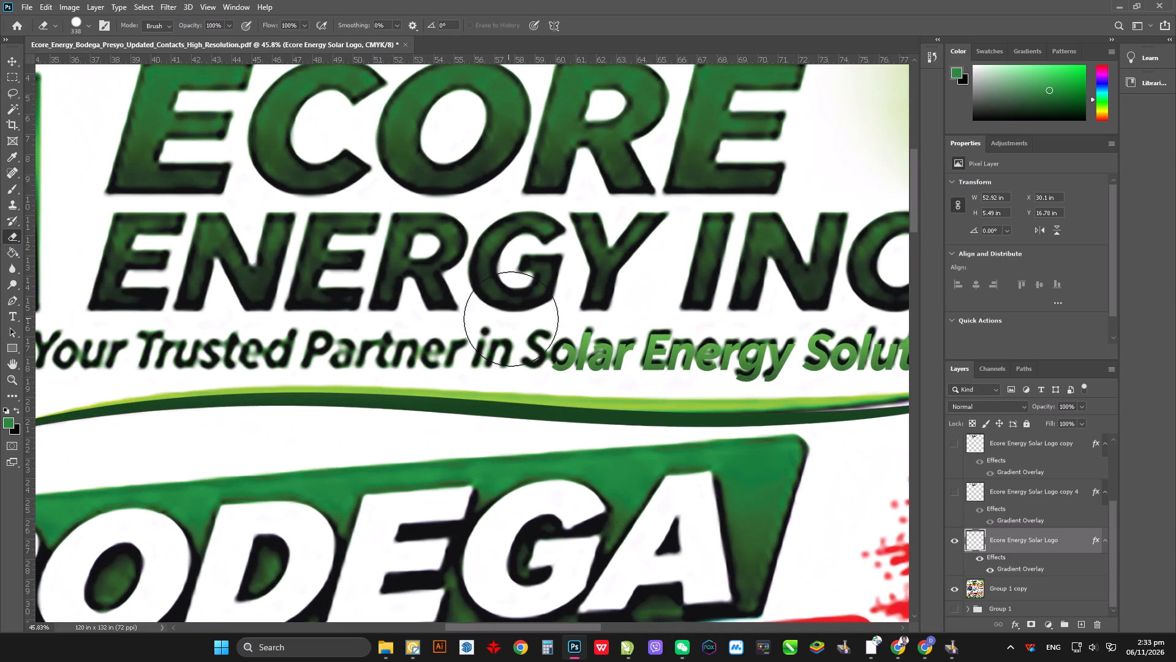
pyautogui.moveTo(511, 319); pyautogui.dragTo(634, 334)
pyautogui.keyDown('alt'); pyautogui.scroll(-3, 472, 291); pyautogui.keyUp('alt')
pyautogui.keyDown('alt'); pyautogui.scroll(2, 754, 314); pyautogui.keyUp('alt')
pyautogui.moveTo(595, 319); pyautogui.dragTo(581, 319)
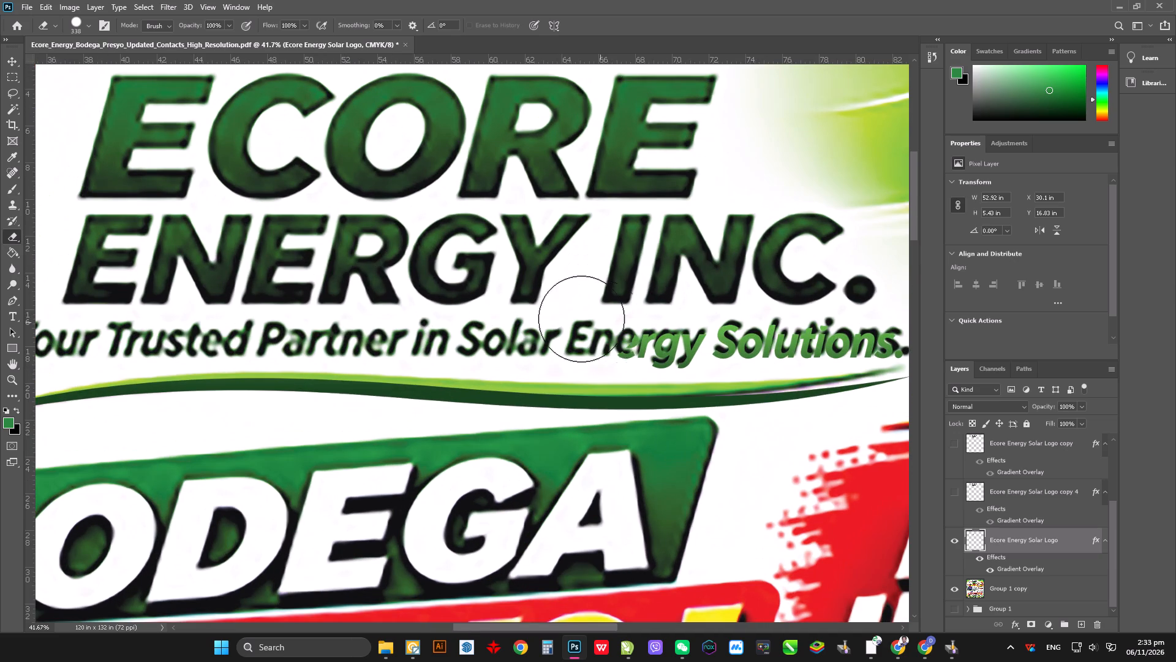
pyautogui.moveTo(581, 319); pyautogui.dragTo(601, 323)
pyautogui.moveTo(569, 318); pyautogui.dragTo(791, 324)
pyautogui.keyDown('alt'); pyautogui.scroll(-3, 496, 295); pyautogui.keyUp('alt')
pyautogui.keyDown('alt'); pyautogui.scroll(9, 728, 306); pyautogui.keyUp('alt')
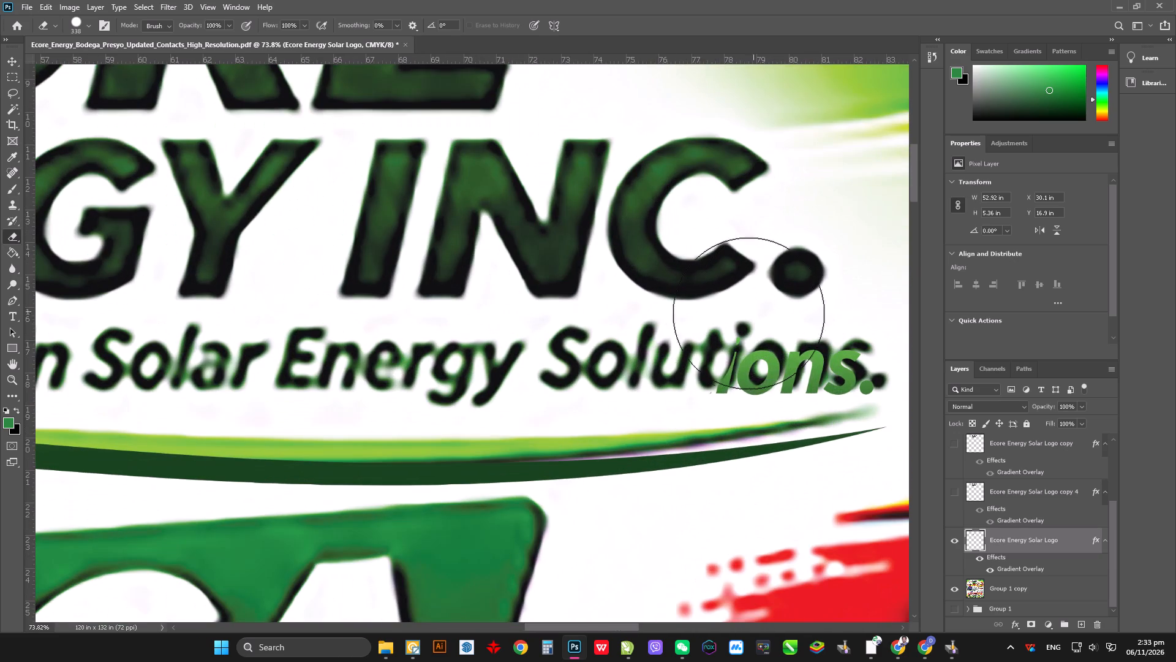
pyautogui.moveTo(716, 324); pyautogui.dragTo(851, 324)
pyautogui.click(845, 325)
# Hide the original logo layer, show Ecore Energy Solar Logo copy 4 and erase the dark green swoosh from that copy.
pyautogui.keyDown('alt'); pyautogui.scroll(-9, 665, 278); pyautogui.keyUp('alt')
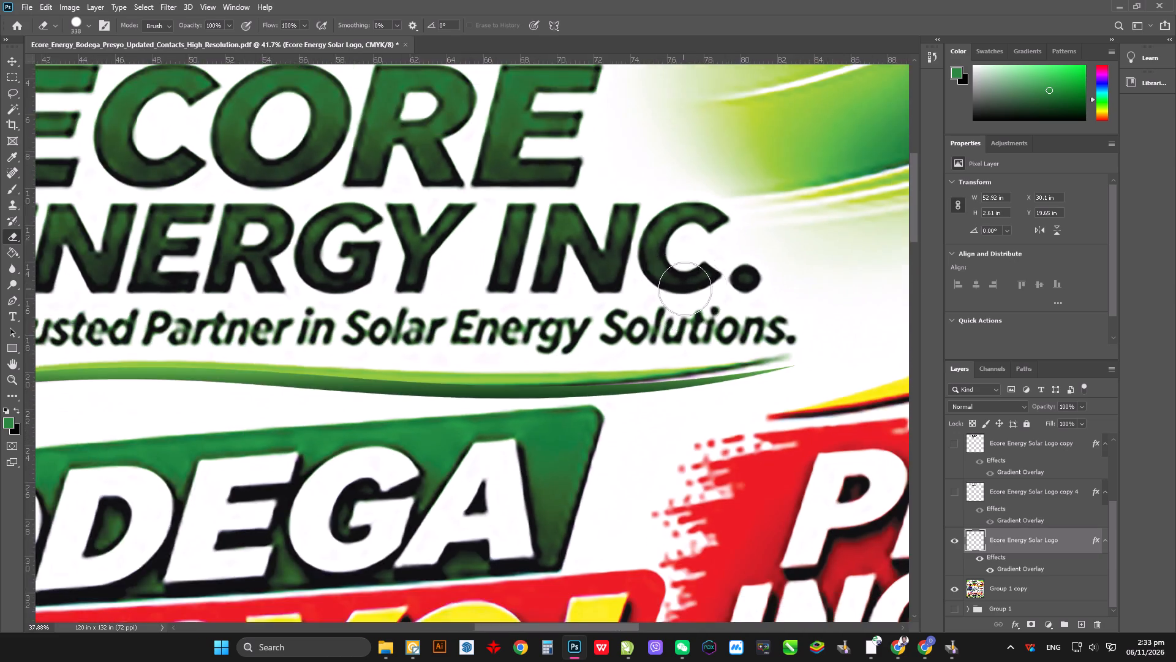
pyautogui.keyDown('alt'); pyautogui.scroll(-7, 685, 289); pyautogui.keyUp('alt')
pyautogui.keyDown('alt'); pyautogui.scroll(6, 483, 249); pyautogui.keyUp('alt')
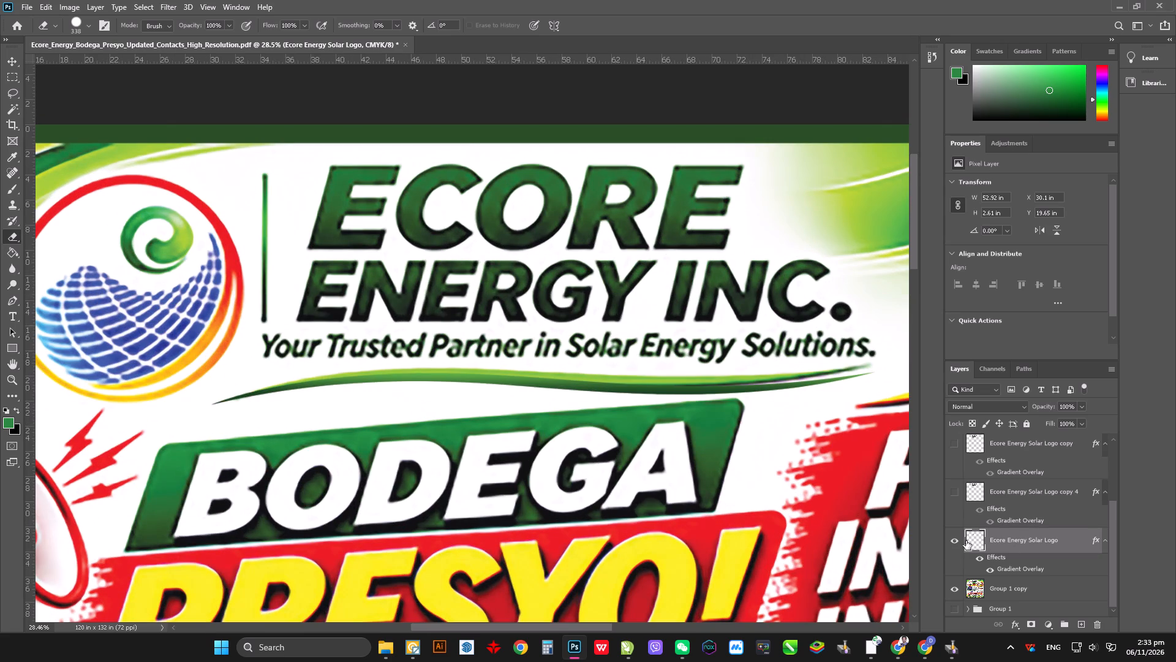
pyautogui.click(956, 495)
pyautogui.click(950, 539)
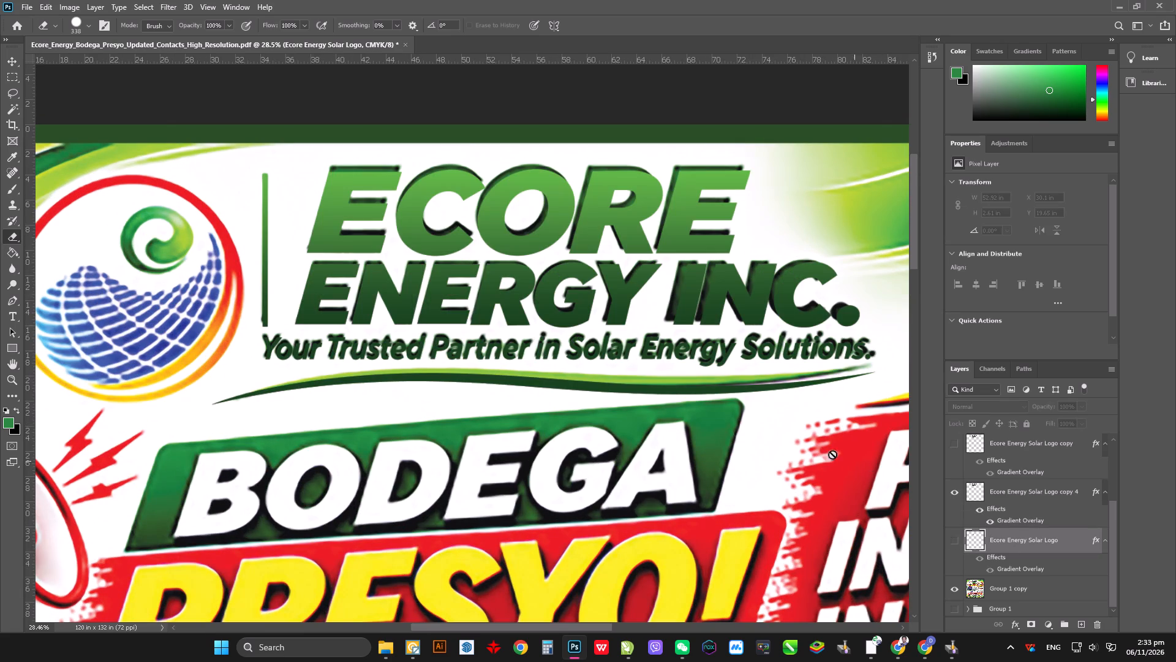
pyautogui.click(1033, 498)
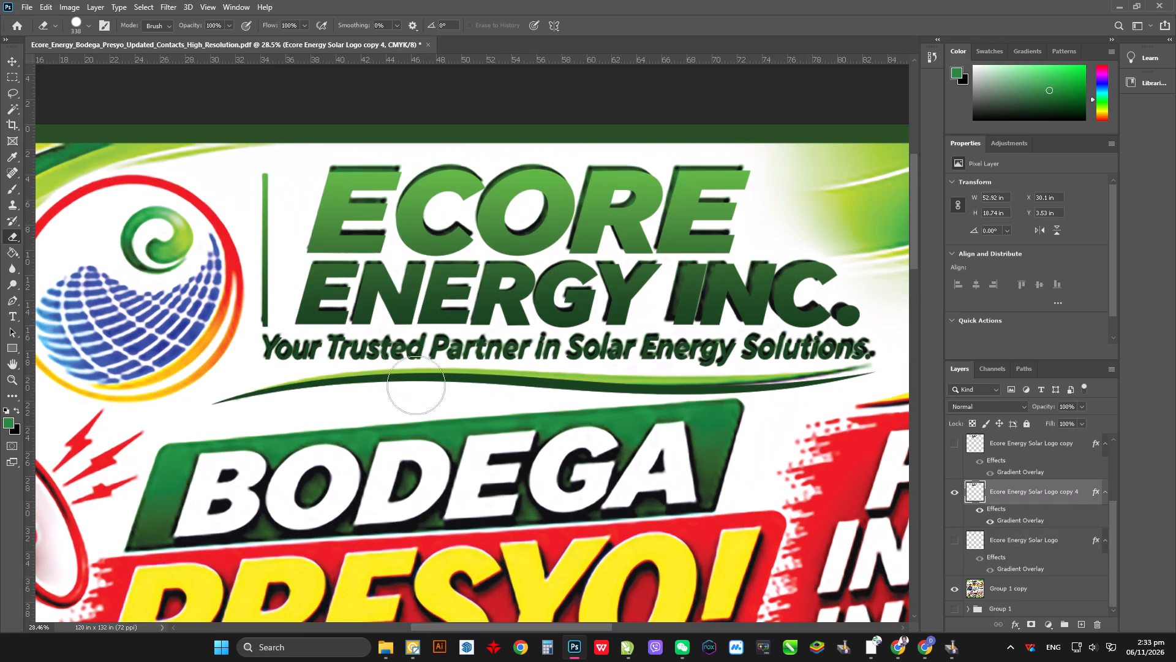
pyautogui.moveTo(208, 416); pyautogui.dragTo(415, 400)
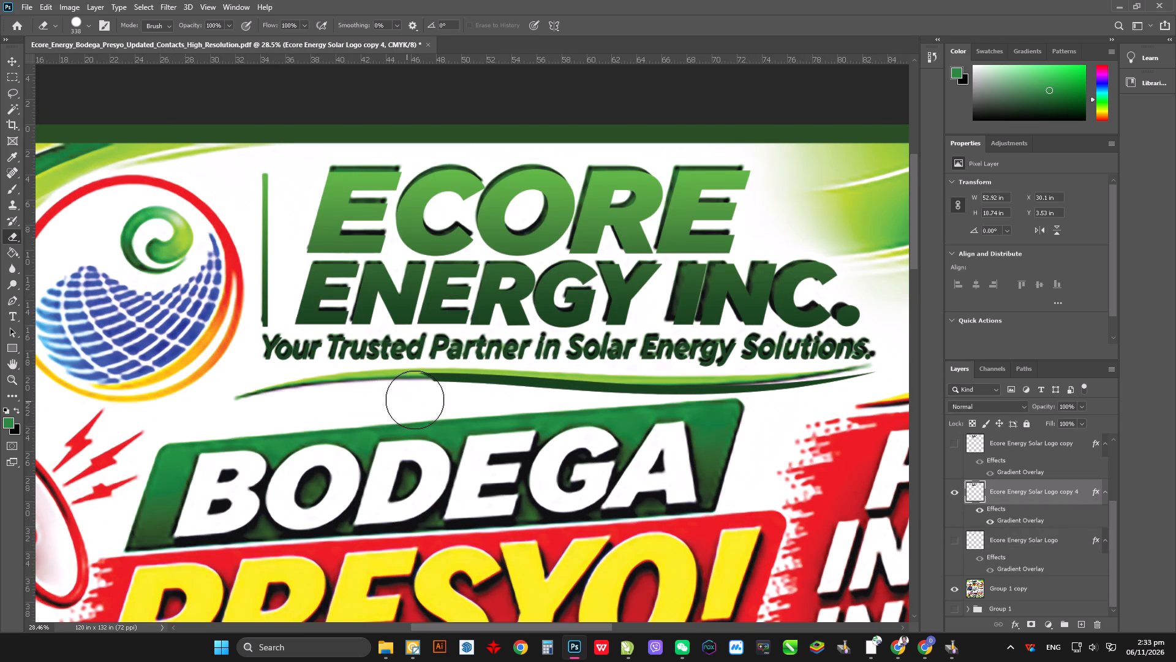
pyautogui.moveTo(415, 400); pyautogui.dragTo(410, 400)
pyautogui.moveTo(391, 402); pyautogui.dragTo(822, 410)
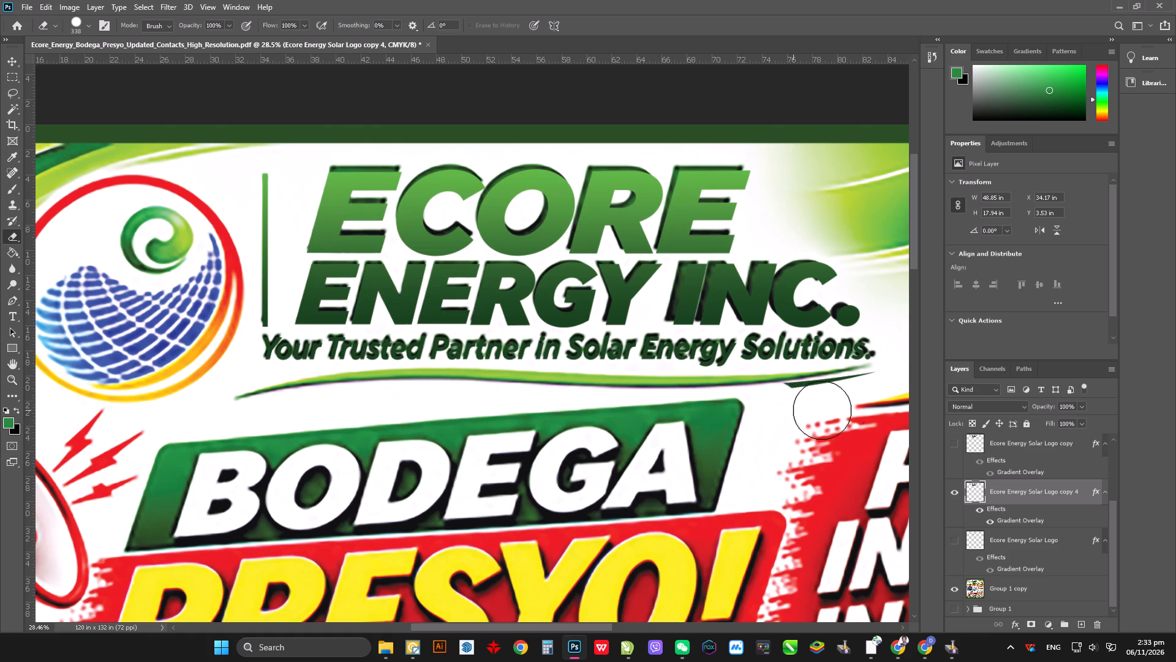
pyautogui.moveTo(822, 410); pyautogui.dragTo(878, 400)
pyautogui.moveTo(875, 397); pyautogui.dragTo(752, 397)
# Erase the vertical bar and the ECORE lettering from Ecore Energy Solar Logo copy 4.
pyautogui.keyDown('alt'); pyautogui.scroll(-2, 50, 417); pyautogui.keyUp('alt')
pyautogui.keyDown('alt'); pyautogui.scroll(3, 500, 232); pyautogui.keyUp('alt')
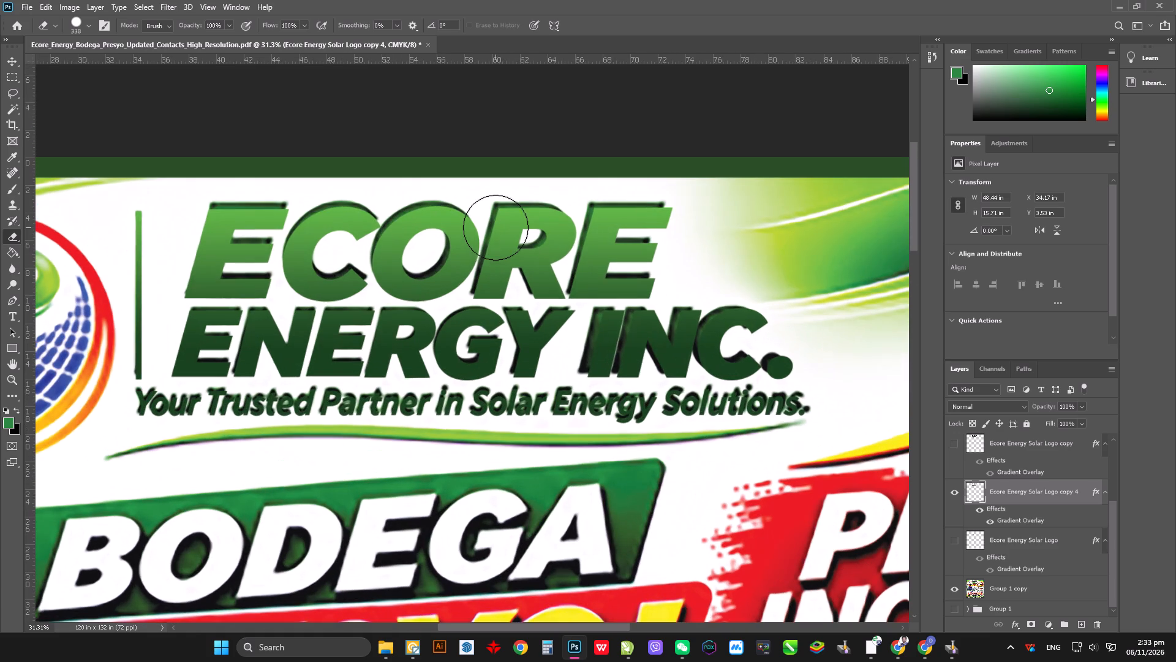
pyautogui.moveTo(118, 207); pyautogui.dragTo(125, 346)
pyautogui.click(123, 353)
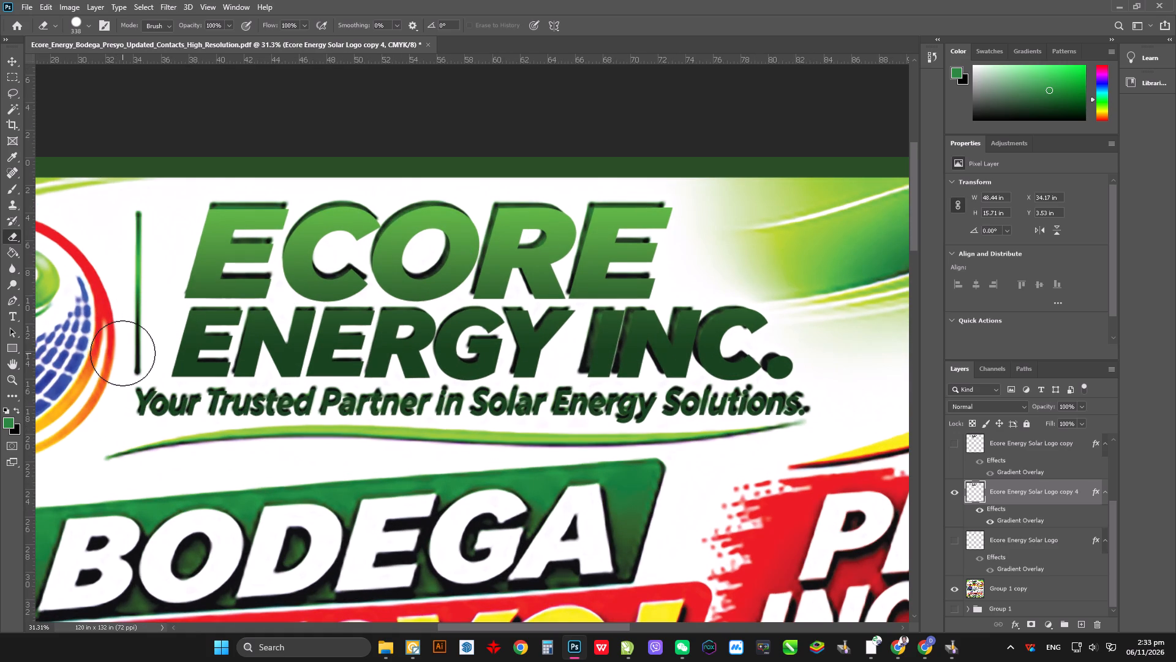
pyautogui.moveTo(191, 207); pyautogui.dragTo(752, 297)
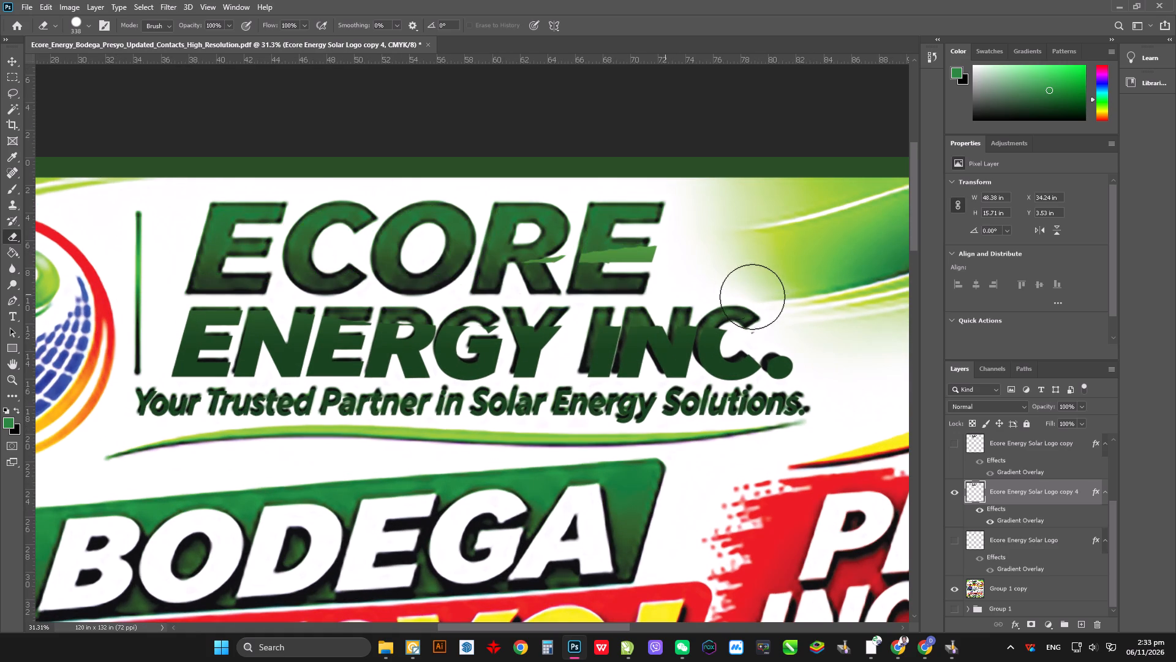
pyautogui.moveTo(752, 297); pyautogui.dragTo(492, 276)
# Erase the ENERGY INC. lettering and its period from Ecore Energy Solar Logo copy 4, leaving only the tagline.
pyautogui.moveTo(189, 320); pyautogui.dragTo(771, 319)
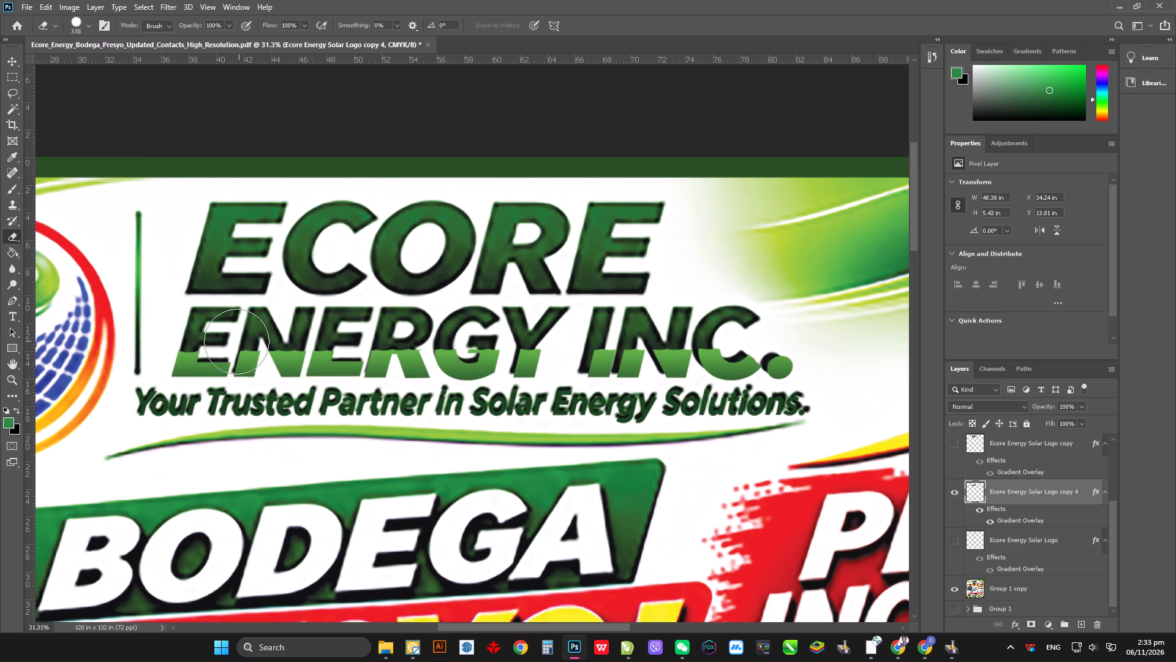
pyautogui.moveTo(176, 349); pyautogui.dragTo(409, 349)
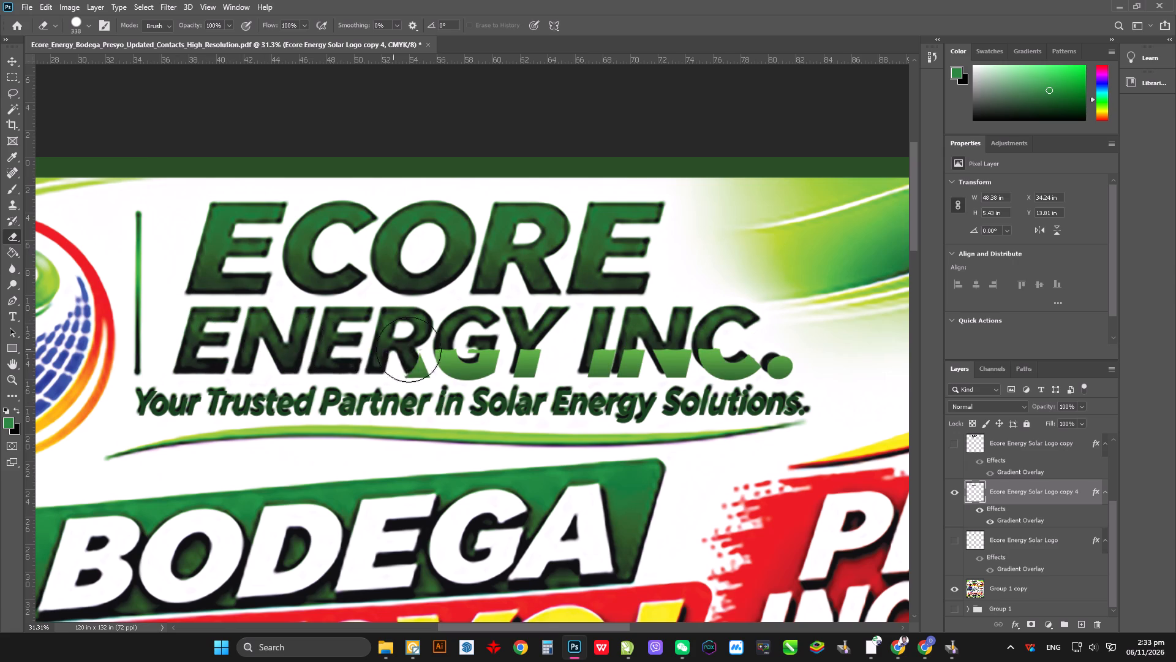
pyautogui.moveTo(409, 349); pyautogui.dragTo(473, 349)
pyautogui.keyDown('alt'); pyautogui.scroll(7, 563, 362); pyautogui.keyUp('alt')
pyautogui.moveTo(417, 338); pyautogui.dragTo(448, 337)
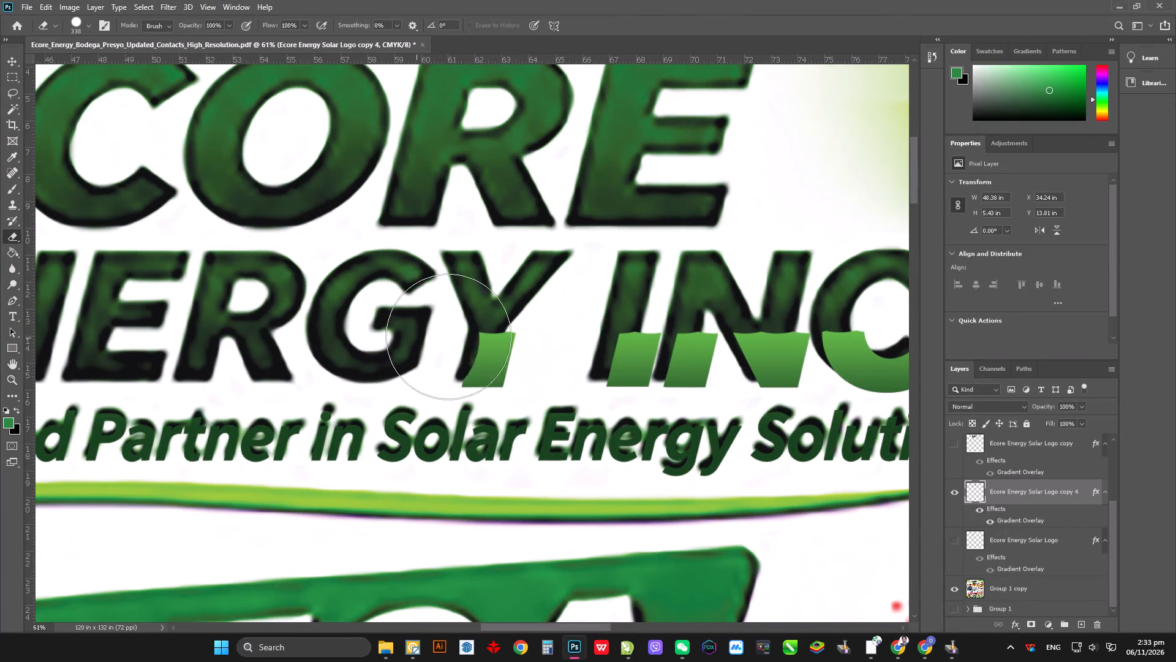
pyautogui.moveTo(448, 337); pyautogui.dragTo(715, 332)
pyautogui.keyDown('alt'); pyautogui.scroll(-4, 298, 302); pyautogui.keyUp('alt')
pyautogui.keyDown('alt'); pyautogui.scroll(4, 703, 337); pyautogui.keyUp('alt')
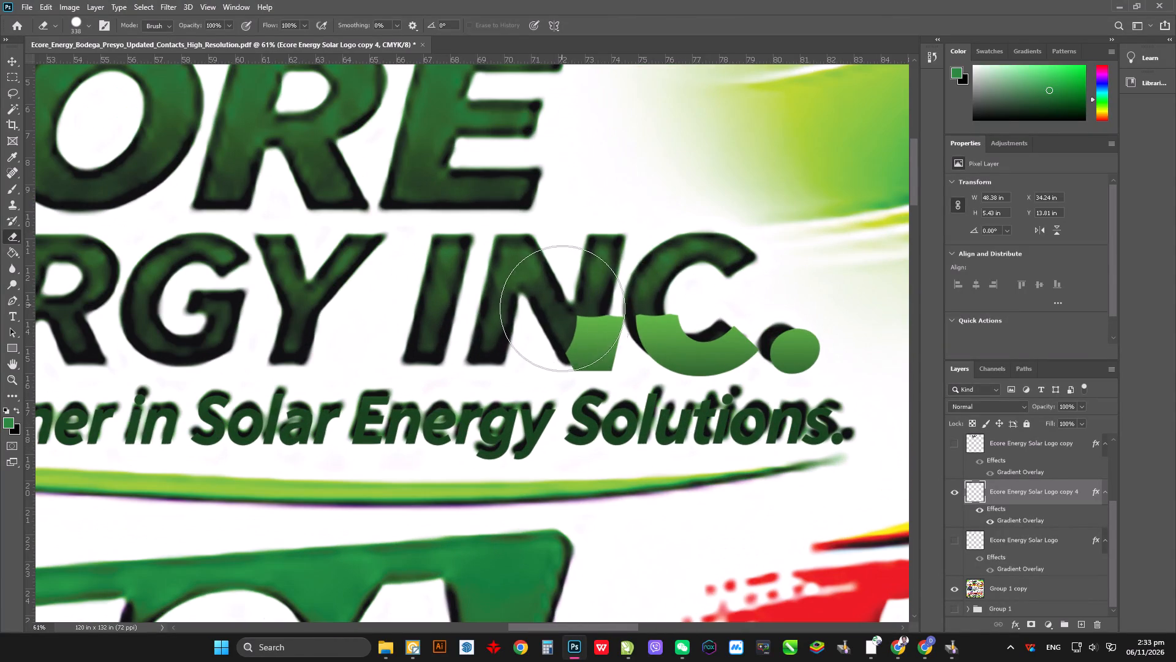
pyautogui.moveTo(565, 311); pyautogui.dragTo(804, 320)
# Hide copy 4, show Ecore Energy Solar Logo copy and erase the dark green swoosh below the tagline from it.
pyautogui.keyDown('alt'); pyautogui.scroll(-4, 789, 322); pyautogui.keyUp('alt')
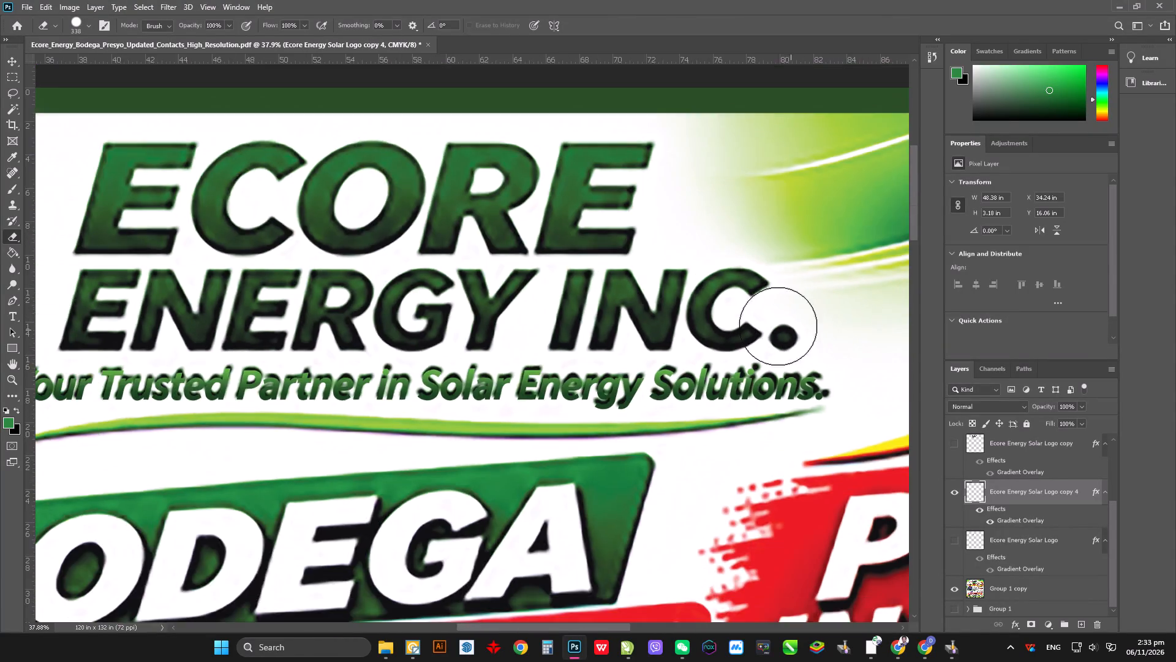
pyautogui.keyDown('alt'); pyautogui.scroll(-5, 778, 326); pyautogui.keyUp('alt')
pyautogui.keyDown('alt'); pyautogui.scroll(4, 310, 321); pyautogui.keyUp('alt')
pyautogui.keyDown('alt'); pyautogui.scroll(-3, 39, 313); pyautogui.keyUp('alt')
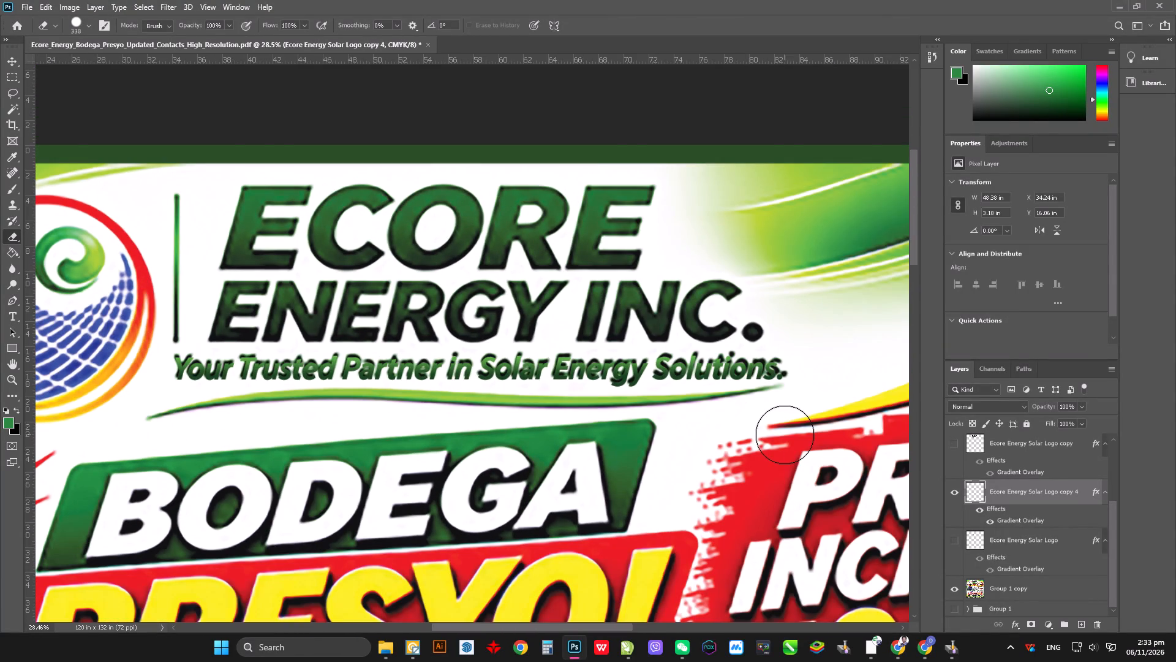
pyautogui.click(956, 495)
pyautogui.click(956, 446)
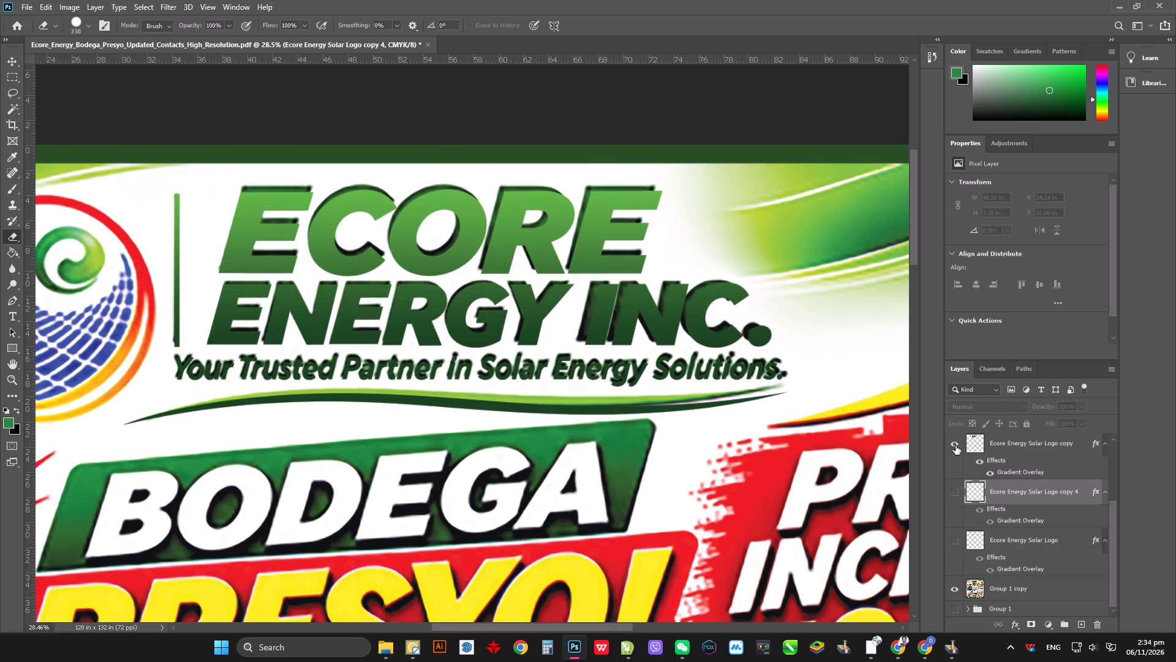
pyautogui.scroll(2, 428, 447)
pyautogui.press('e')
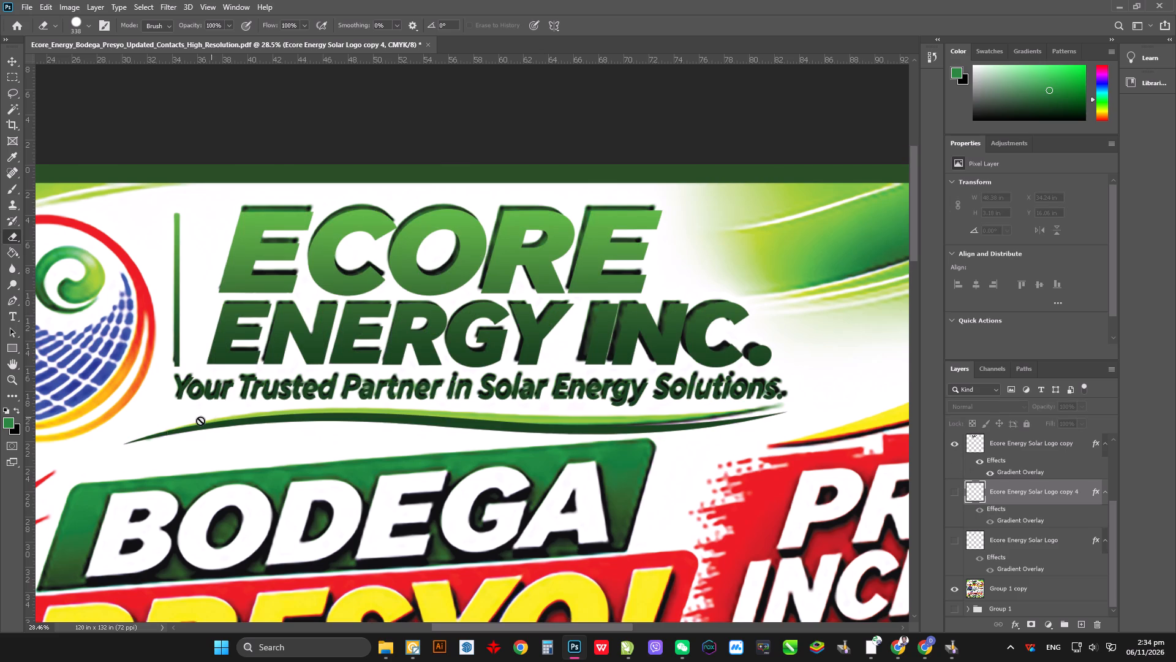
pyautogui.click(1049, 442)
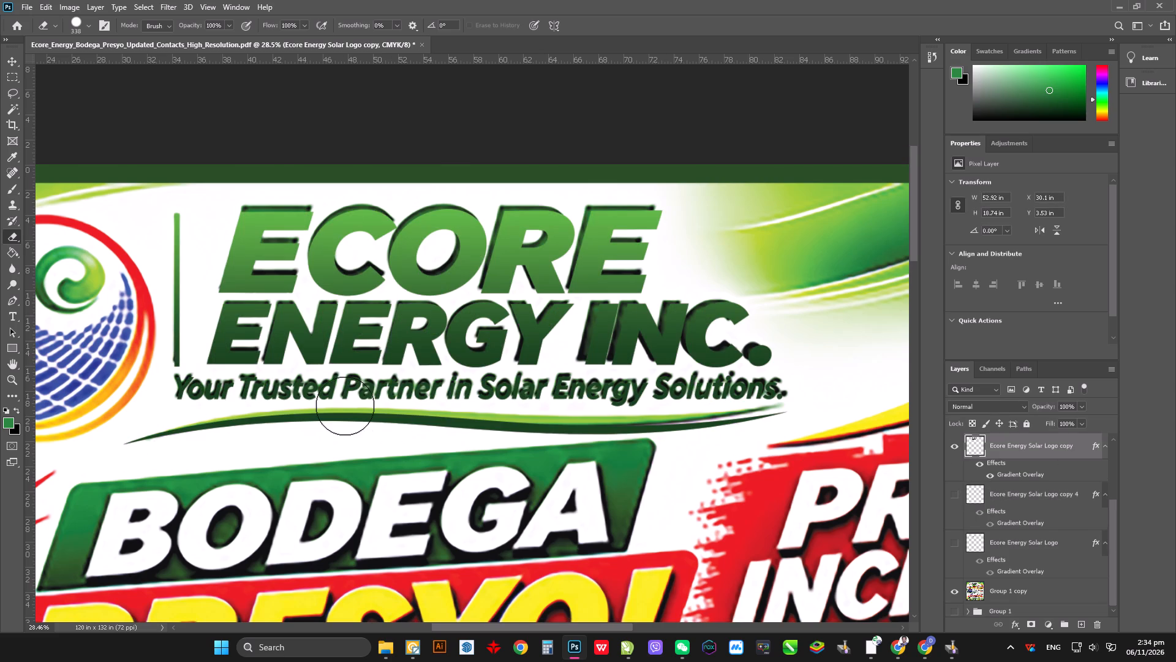
pyautogui.moveTo(111, 444); pyautogui.dragTo(185, 407)
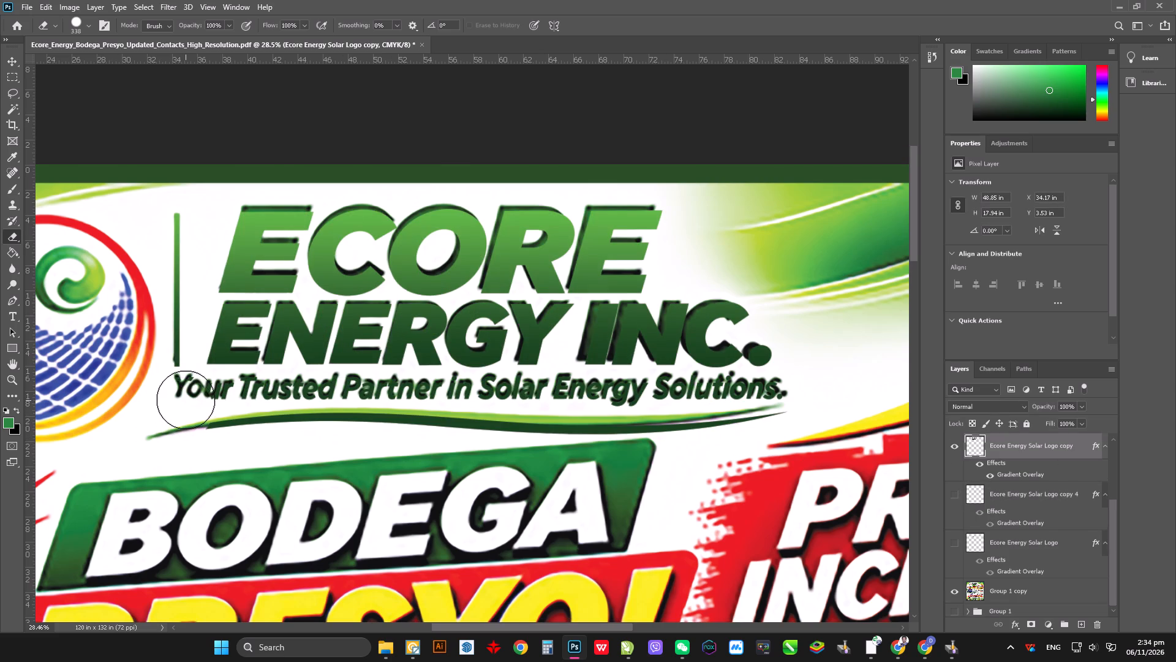
pyautogui.moveTo(186, 400); pyautogui.dragTo(478, 417)
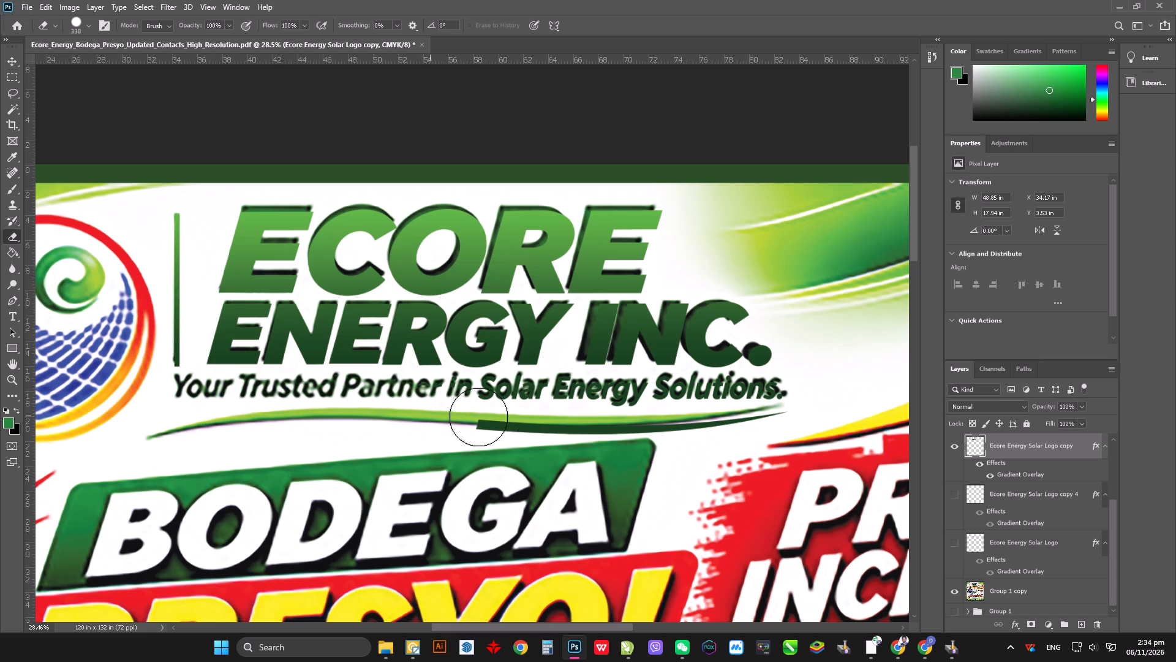
pyautogui.moveTo(478, 417); pyautogui.dragTo(802, 423)
# Erase the tagline "Your Trusted Partner in Solar Energy Solutions." from Ecore Energy Solar Logo copy.
pyautogui.keyDown('alt'); pyautogui.scroll(7, 552, 432); pyautogui.keyUp('alt')
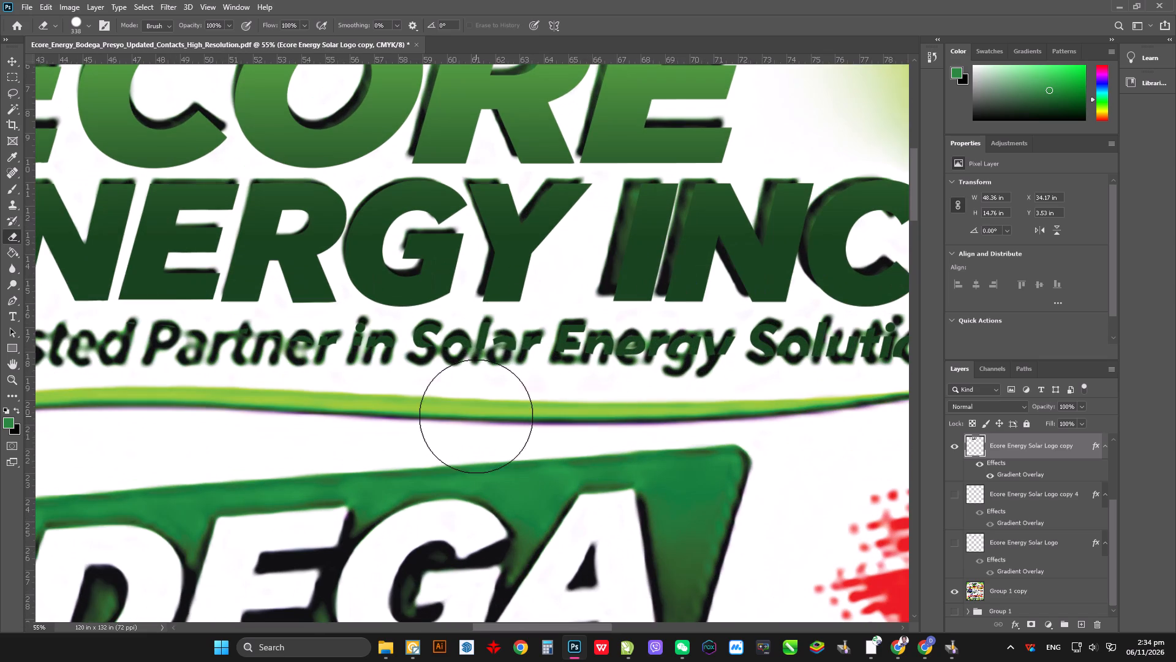
pyautogui.keyDown('ctrl'); pyautogui.scroll(-18, 491, 411); pyautogui.keyUp('ctrl')
pyautogui.moveTo(823, 368); pyautogui.dragTo(762, 373)
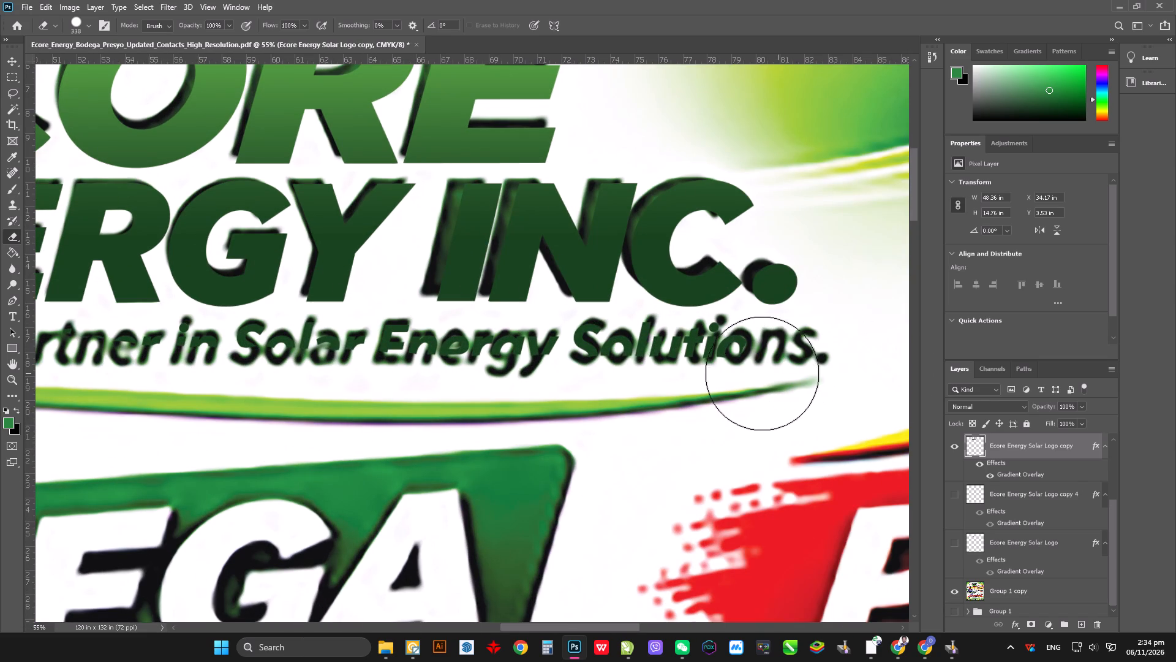
pyautogui.moveTo(762, 373); pyautogui.dragTo(417, 377)
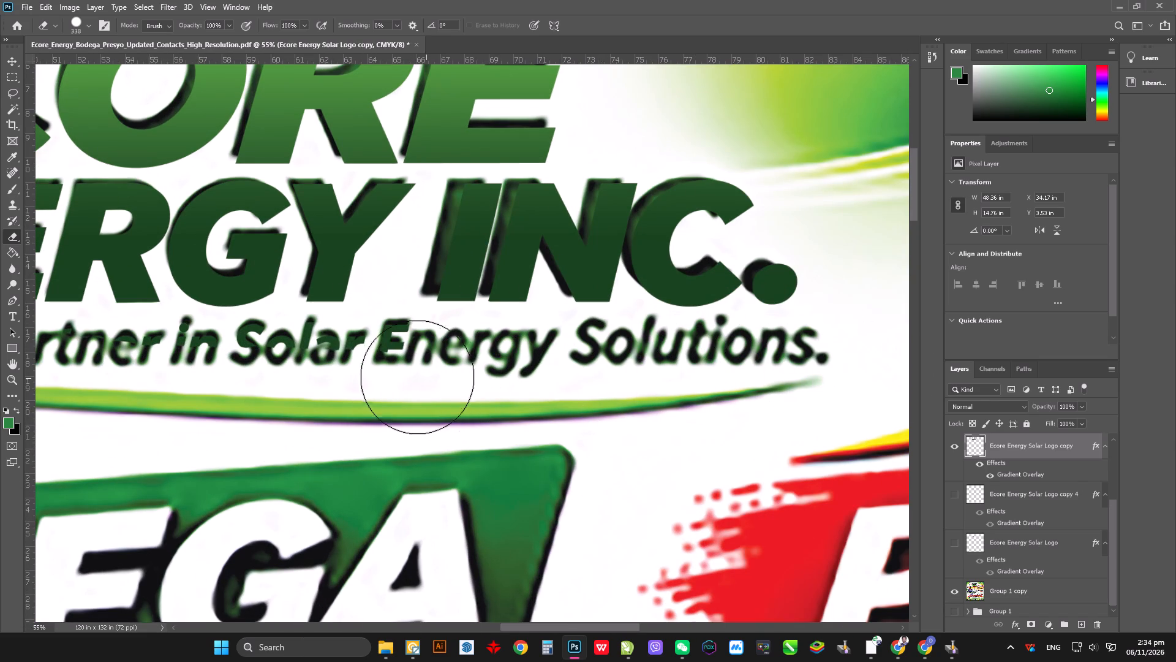
pyautogui.moveTo(417, 377); pyautogui.dragTo(349, 375)
pyautogui.moveTo(330, 375); pyautogui.dragTo(130, 379)
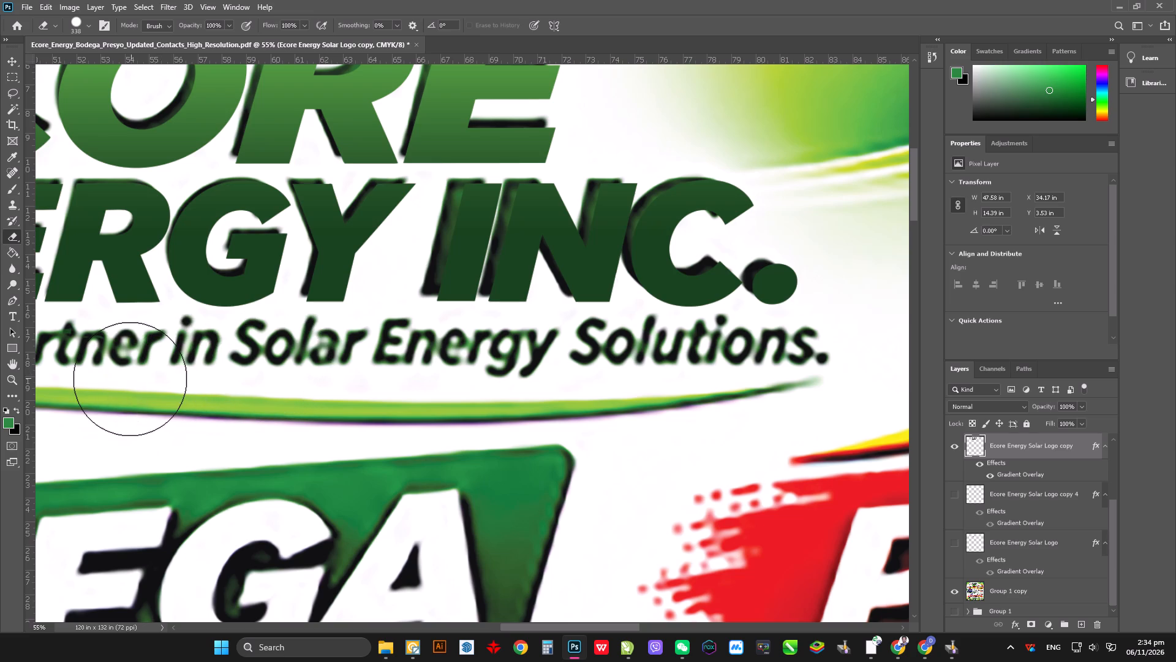
pyautogui.moveTo(130, 379); pyautogui.dragTo(130, 381)
pyautogui.keyDown('alt'); pyautogui.scroll(-5, 715, 391); pyautogui.keyUp('alt')
pyautogui.keyDown('alt'); pyautogui.scroll(8, 382, 381); pyautogui.keyUp('alt')
pyautogui.moveTo(327, 382); pyautogui.dragTo(222, 382)
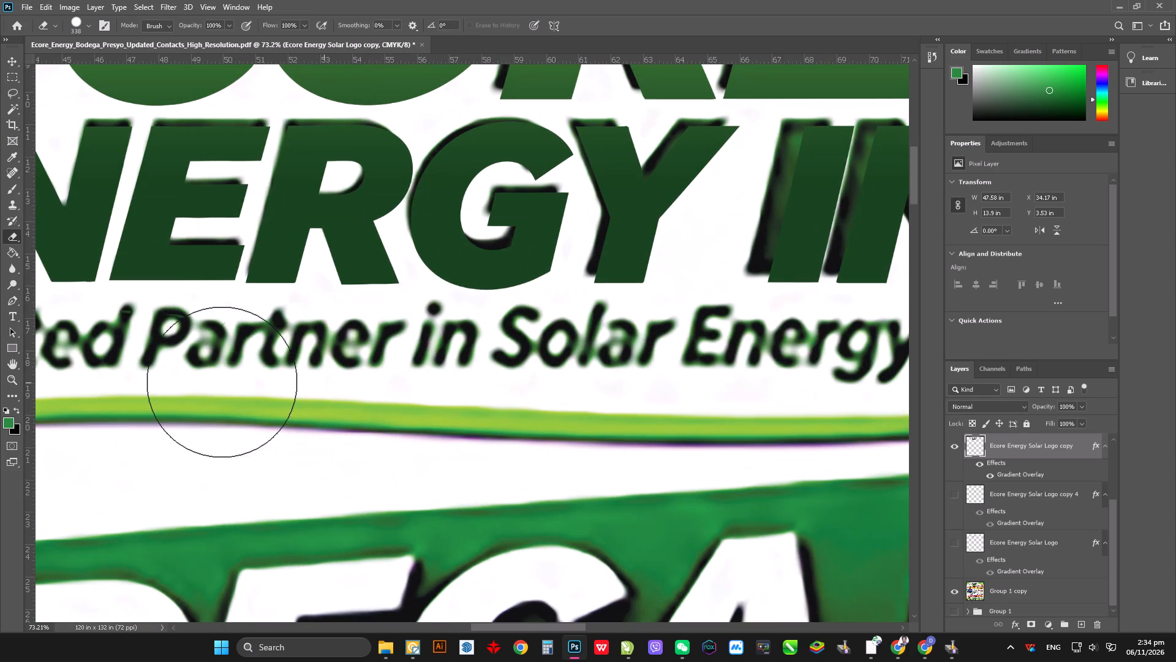
pyautogui.moveTo(222, 382); pyautogui.dragTo(136, 378)
pyautogui.keyDown('alt'); pyautogui.scroll(-9, 792, 428); pyautogui.keyUp('alt')
pyautogui.keyDown('alt'); pyautogui.scroll(10, 431, 418); pyautogui.keyUp('alt')
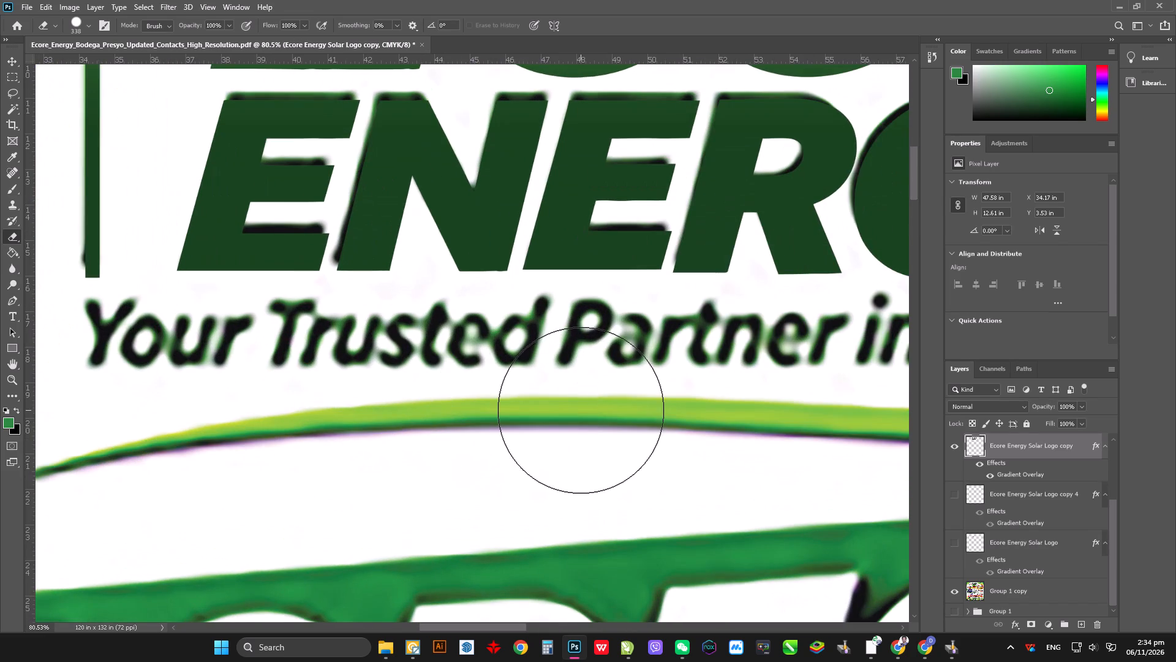
pyautogui.keyDown('alt'); pyautogui.scroll(-10, 384, 490); pyautogui.keyUp('alt')
# Erase the vertical bar and the ECORE lettering from Ecore Energy Solar Logo copy, leaving only ENERGY INC.
pyautogui.moveTo(233, 246); pyautogui.dragTo(247, 420)
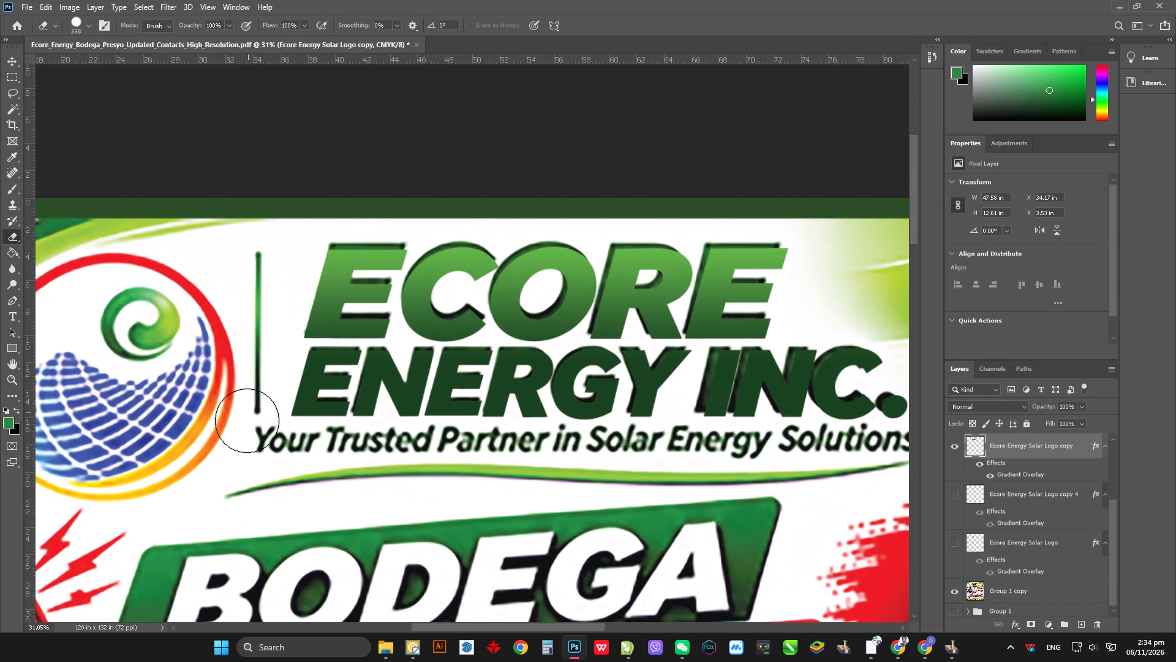
pyautogui.moveTo(247, 420); pyautogui.dragTo(243, 275)
pyautogui.keyDown('alt'); pyautogui.scroll(-3, 251, 342); pyautogui.keyUp('alt')
pyautogui.keyDown('alt'); pyautogui.scroll(5, 832, 300); pyautogui.keyUp('alt')
pyautogui.keyDown('alt'); pyautogui.scroll(-5, 796, 317); pyautogui.keyUp('alt')
pyautogui.keyDown('alt'); pyautogui.scroll(3, 419, 264); pyautogui.keyUp('alt')
pyautogui.moveTo(280, 292); pyautogui.dragTo(608, 292)
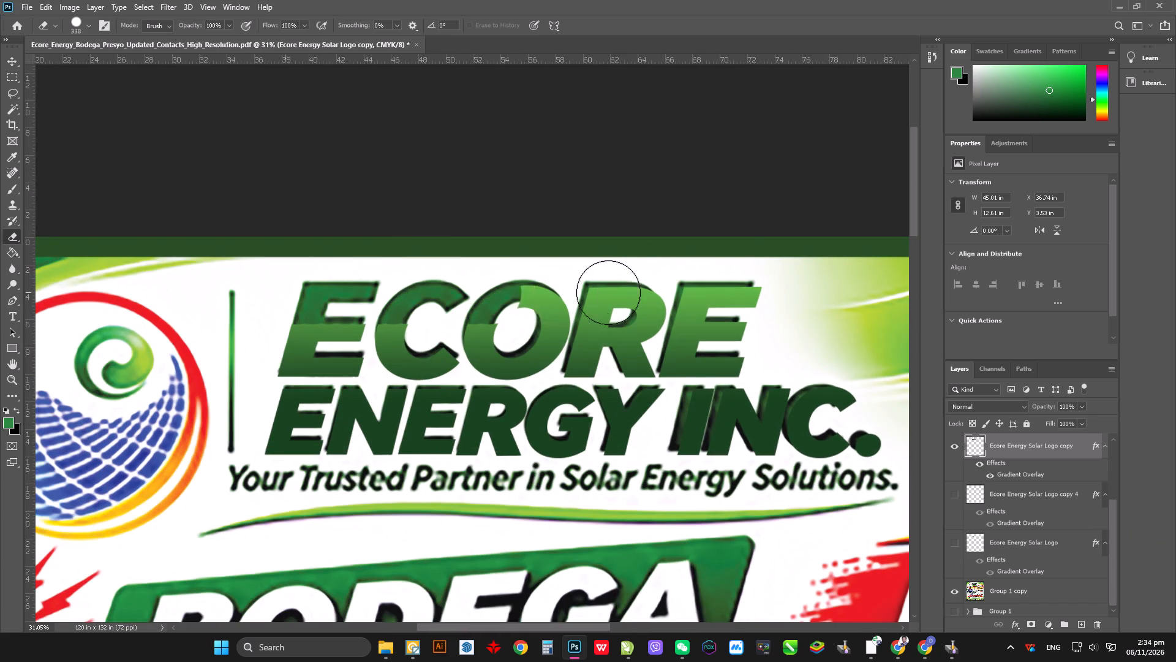
pyautogui.moveTo(608, 292); pyautogui.dragTo(775, 294)
pyautogui.keyDown('alt'); pyautogui.scroll(3, 507, 312); pyautogui.keyUp('alt')
pyautogui.moveTo(205, 320); pyautogui.dragTo(830, 329)
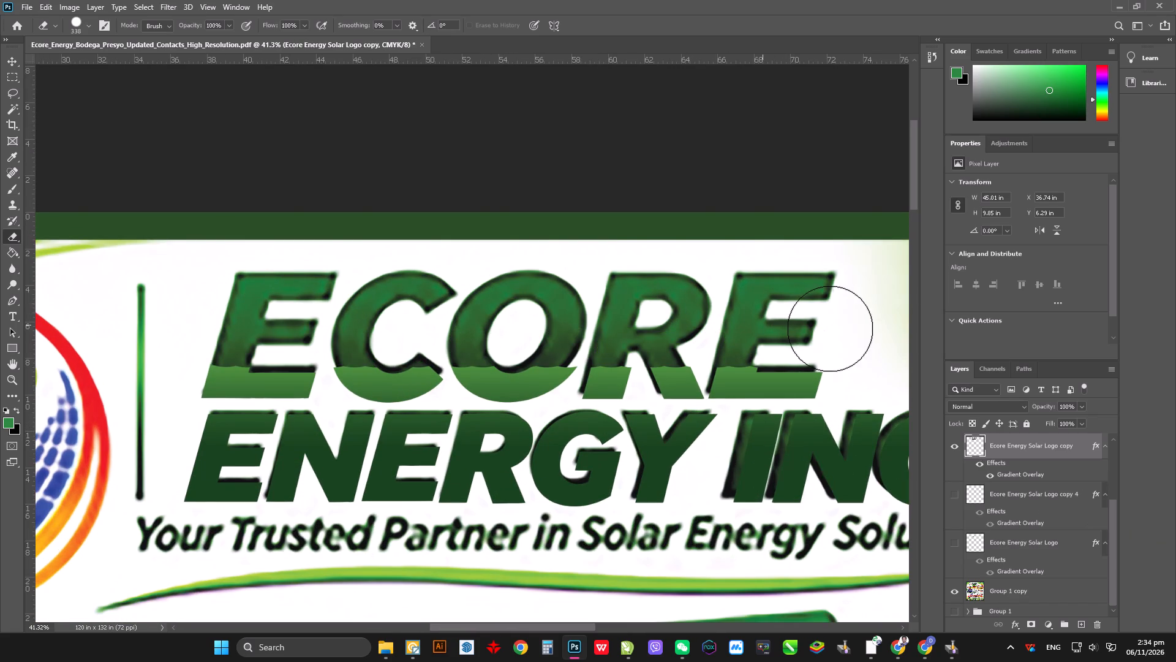
pyautogui.moveTo(830, 329); pyautogui.dragTo(829, 329)
pyautogui.moveTo(198, 359); pyautogui.dragTo(346, 356)
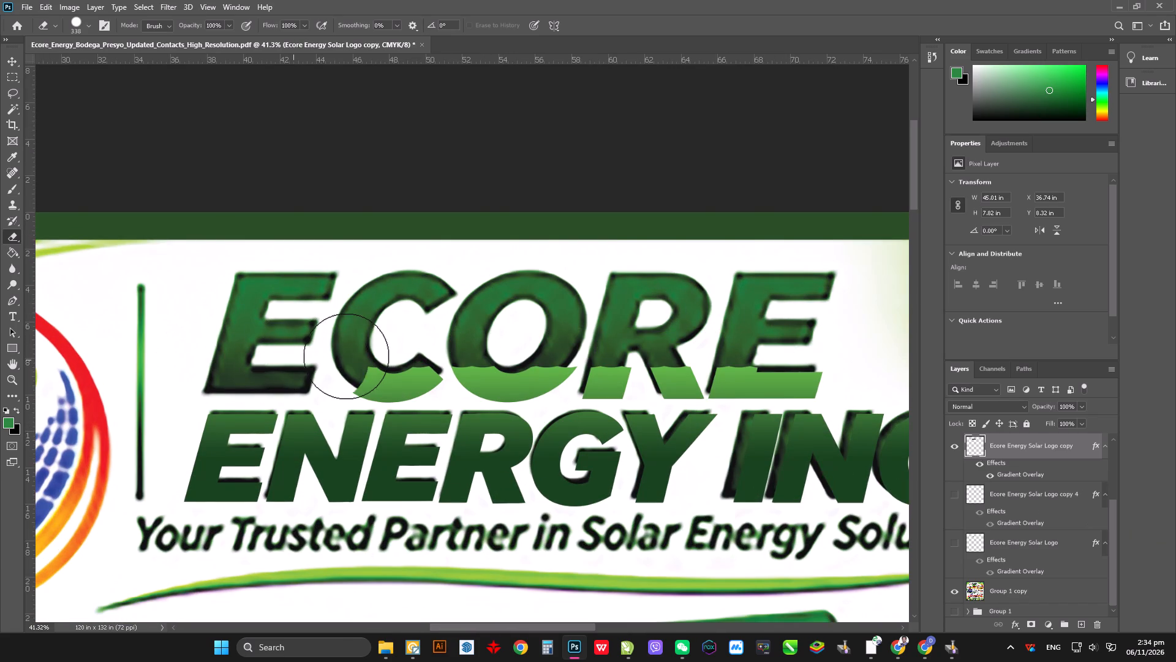
pyautogui.moveTo(346, 356); pyautogui.dragTo(391, 357)
pyautogui.moveTo(369, 359); pyautogui.dragTo(459, 361)
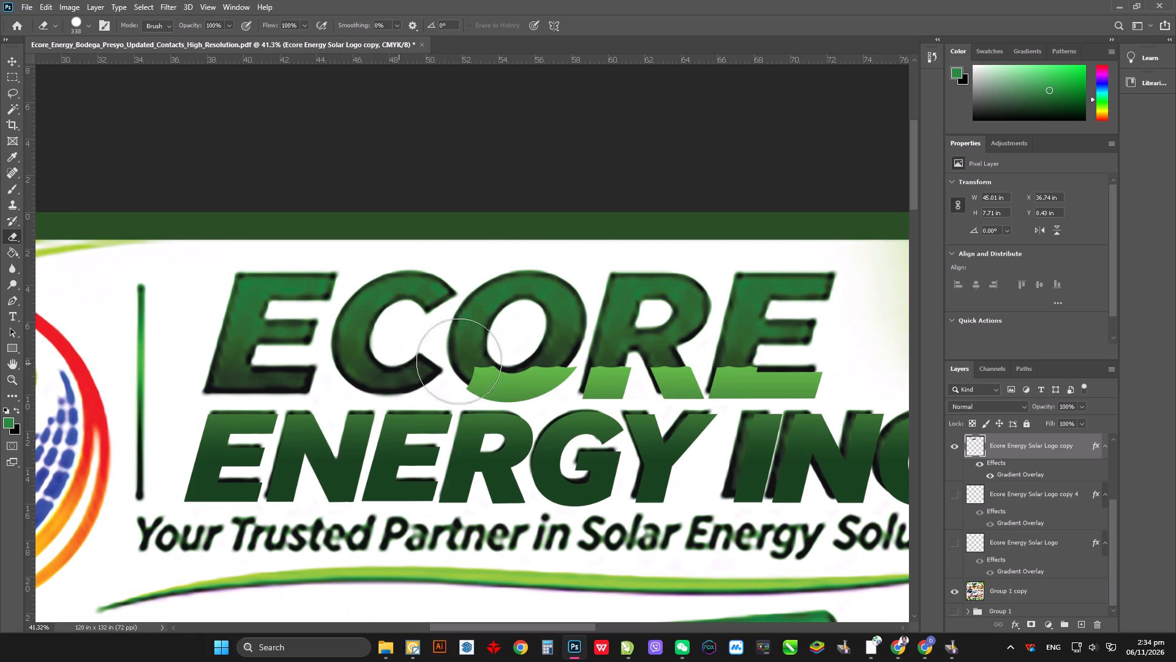
pyautogui.moveTo(459, 361); pyautogui.dragTo(579, 362)
pyautogui.moveTo(590, 361); pyautogui.dragTo(685, 357)
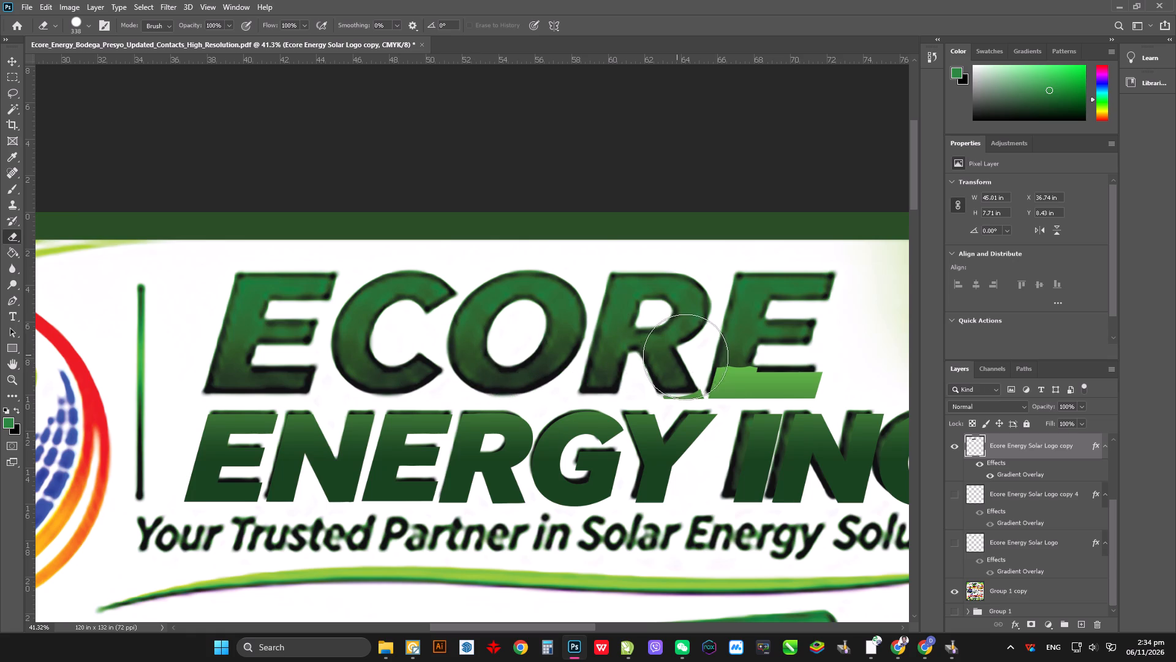
pyautogui.moveTo(685, 357); pyautogui.dragTo(681, 359)
pyautogui.moveTo(673, 359); pyautogui.dragTo(846, 360)
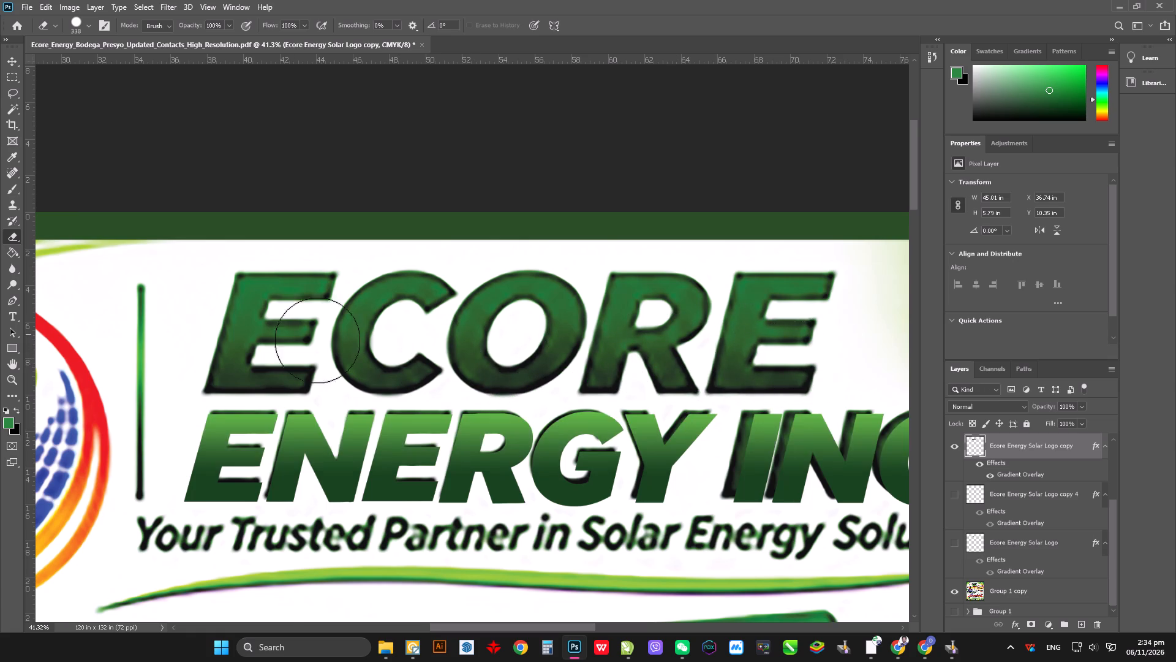
pyautogui.keyDown('alt'); pyautogui.scroll(-10, 232, 346); pyautogui.keyUp('alt')
pyautogui.keyDown('alt'); pyautogui.scroll(9, 420, 362); pyautogui.keyUp('alt')
pyautogui.keyDown('alt'); pyautogui.scroll(-3, 861, 374); pyautogui.keyUp('alt')
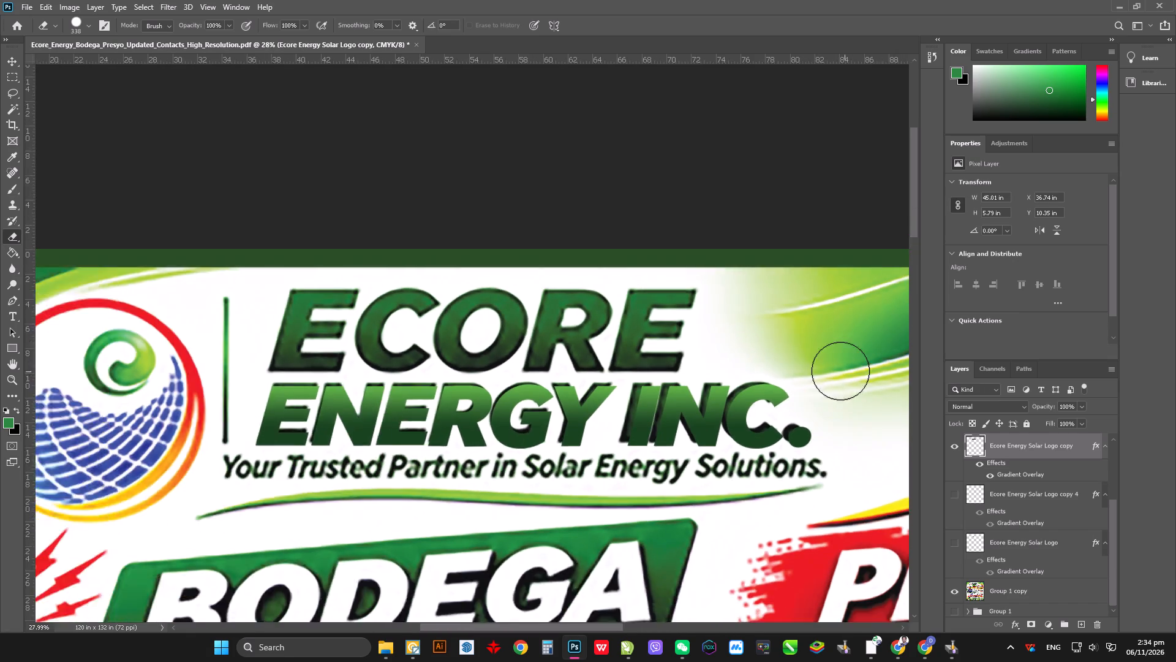
pyautogui.keyDown('alt'); pyautogui.scroll(-2, 840, 371); pyautogui.keyUp('alt')
# Hide Ecore Energy Solar Logo copy, show copy 2 and erase the dark green swoosh and the tagline from it.
pyautogui.click(958, 451)
pyautogui.scroll(5, 1045, 468)
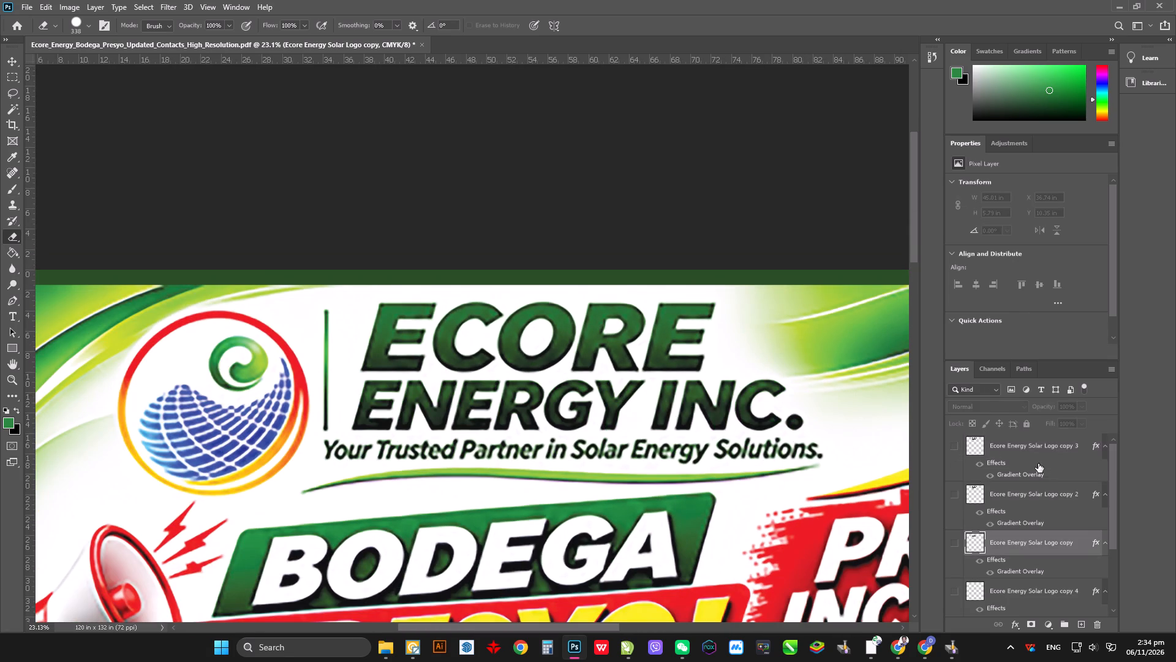
pyautogui.scroll(-1, 1038, 463)
pyautogui.scroll(-1, 976, 523)
pyautogui.scroll(2, 984, 512)
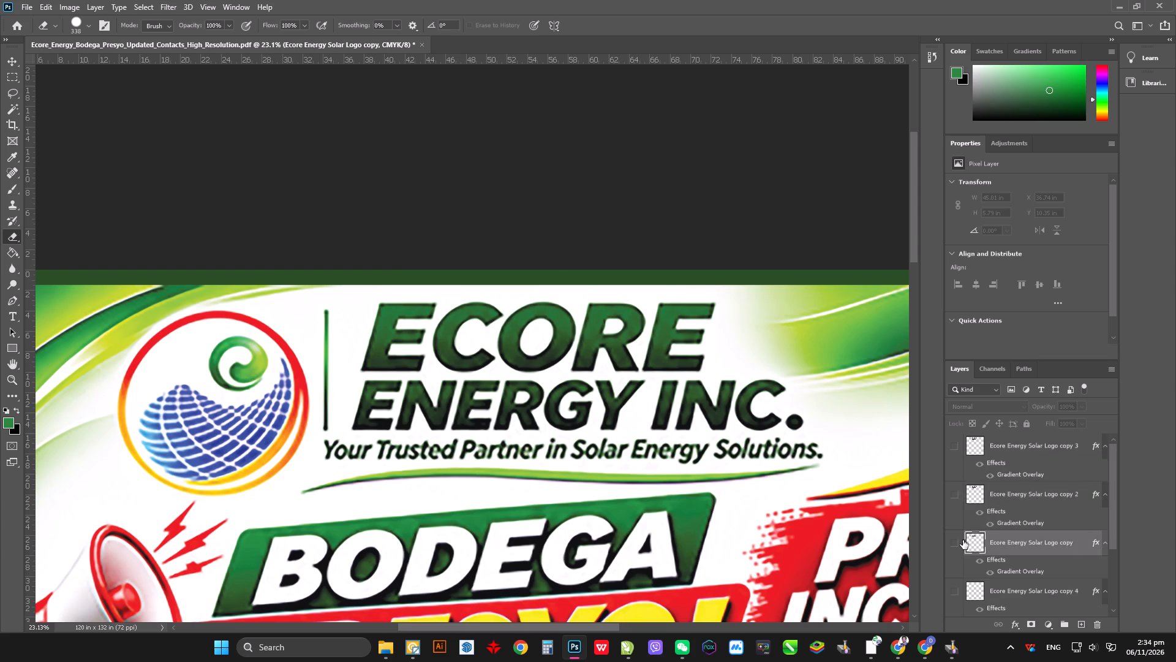
pyautogui.click(961, 542)
pyautogui.click(957, 537)
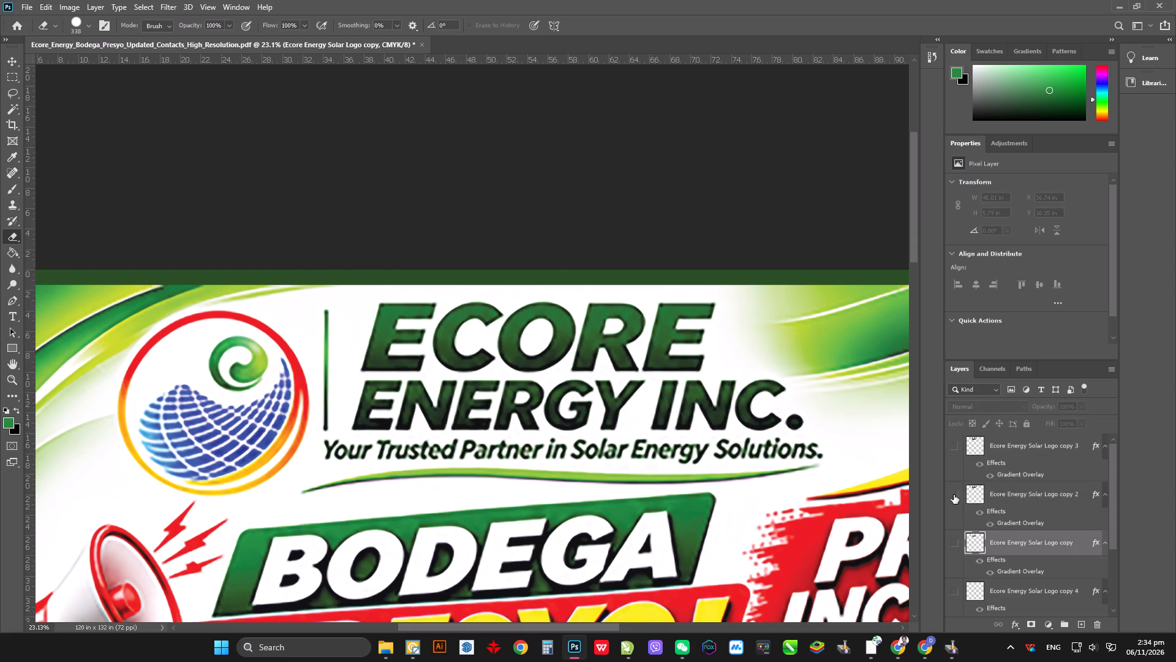
pyautogui.click(953, 492)
pyautogui.click(1039, 498)
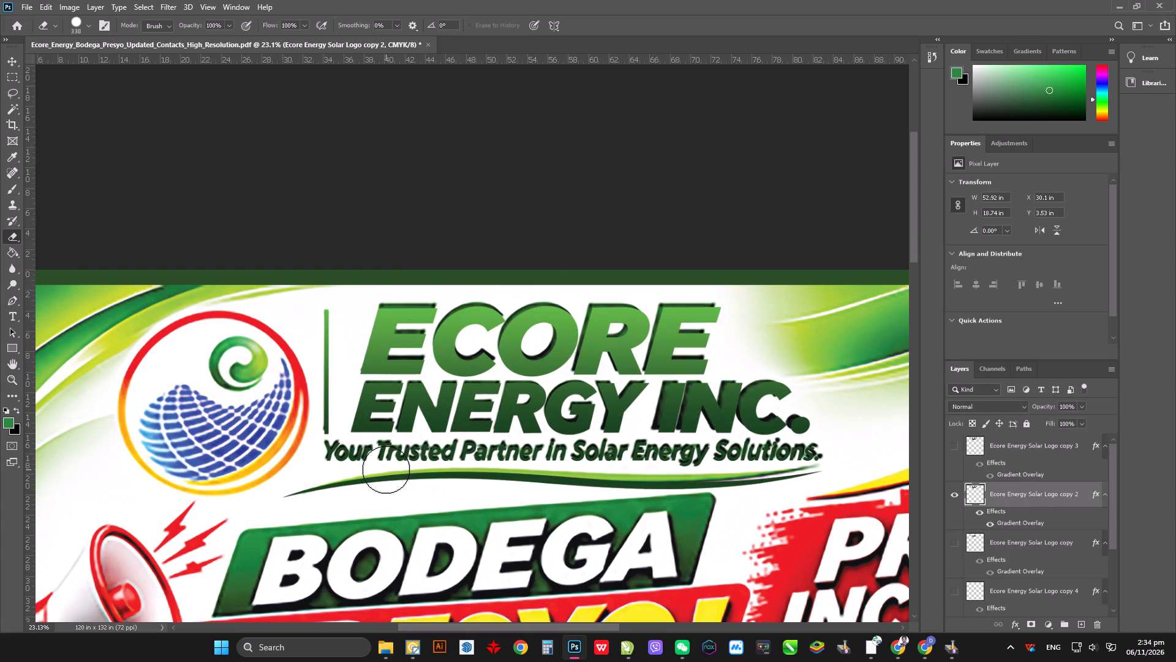
pyautogui.moveTo(285, 492); pyautogui.dragTo(334, 465)
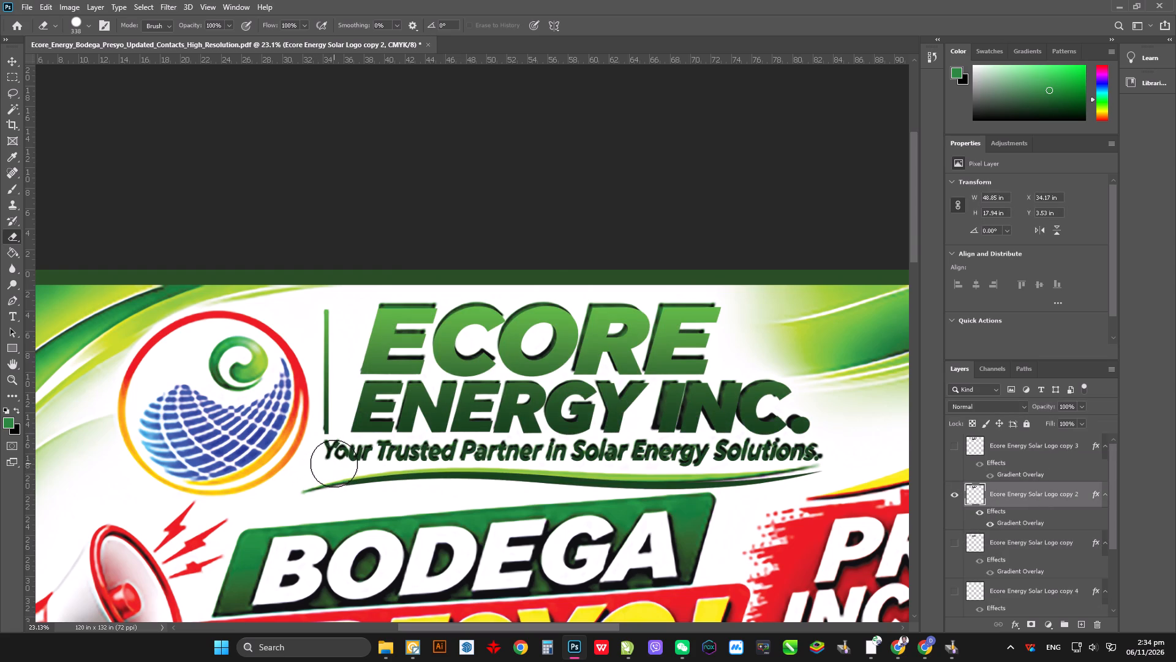
pyautogui.moveTo(334, 463); pyautogui.dragTo(390, 470)
pyautogui.moveTo(373, 473); pyautogui.dragTo(826, 460)
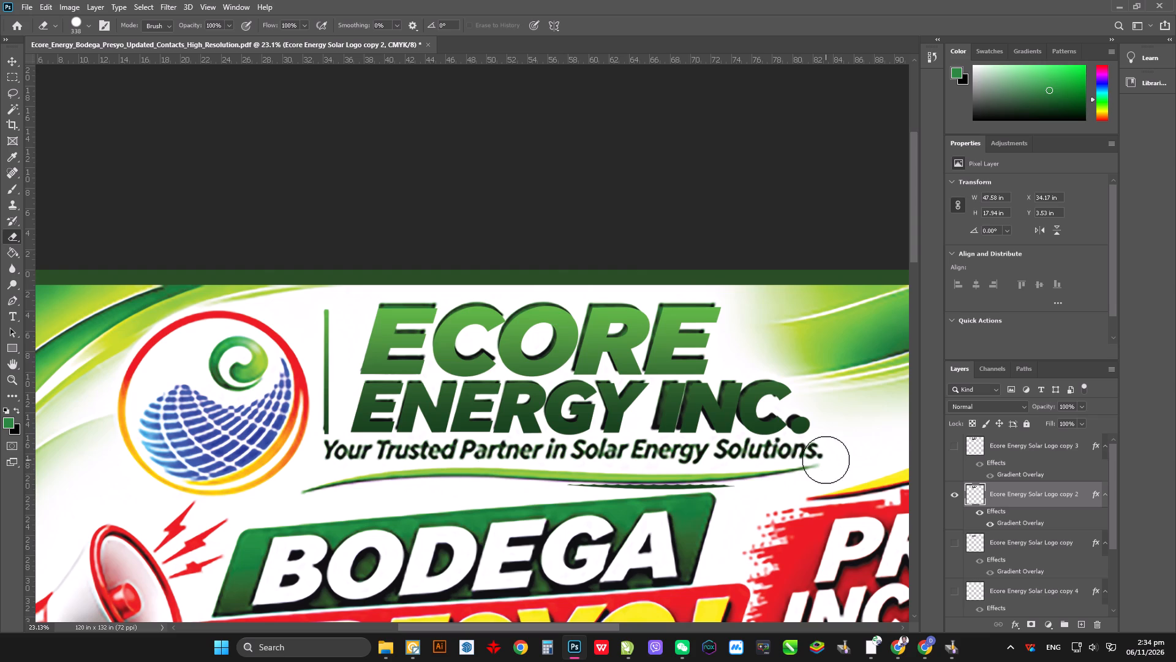
pyautogui.moveTo(823, 460); pyautogui.dragTo(561, 479)
pyautogui.moveTo(360, 458); pyautogui.dragTo(790, 458)
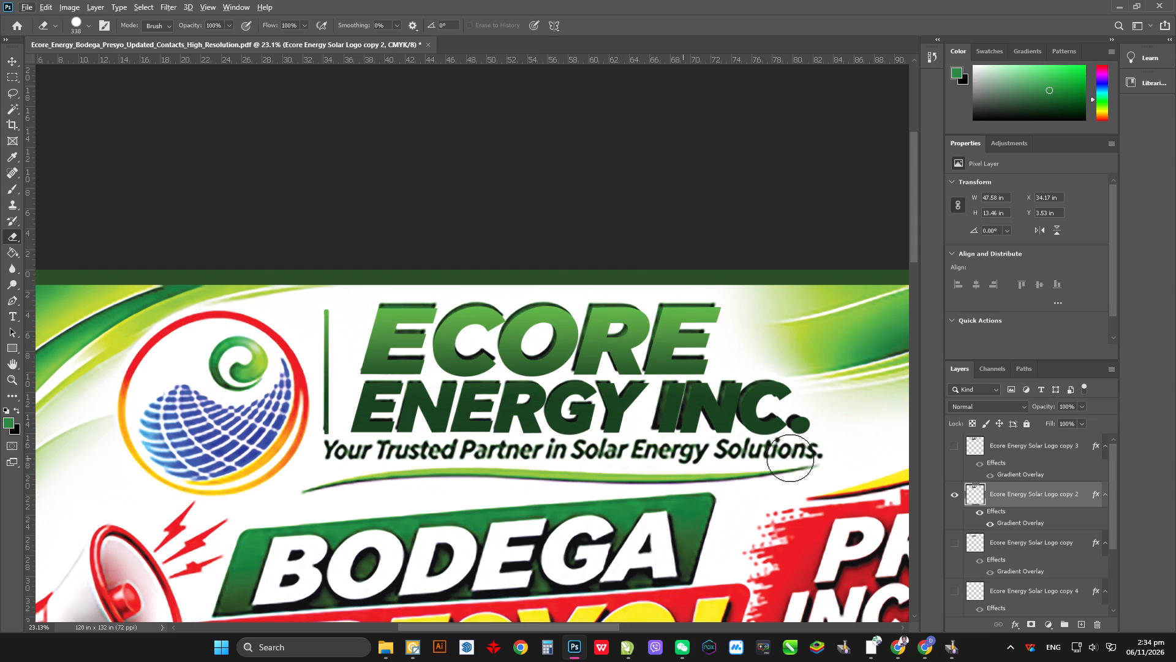
# Erase the ENERGY INC. lettering and its leftover lower edges from Ecore Energy Solar Logo copy 2.
pyautogui.moveTo(790, 458); pyautogui.dragTo(663, 406)
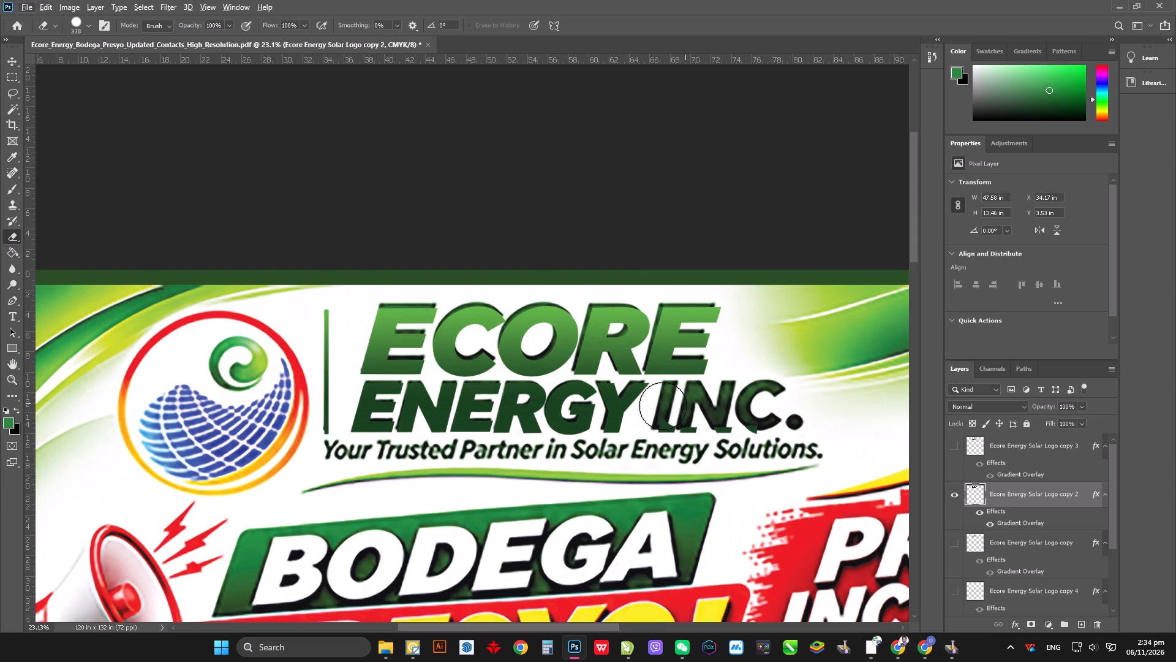
pyautogui.moveTo(663, 406); pyautogui.dragTo(361, 468)
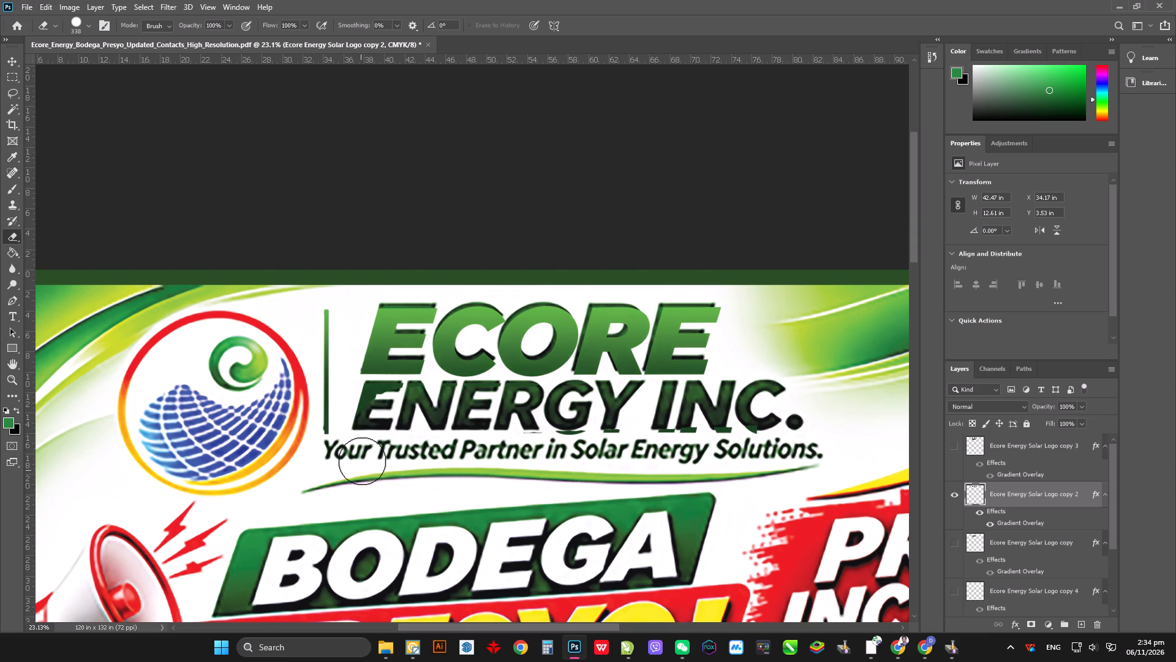
pyautogui.keyDown('alt'); pyautogui.scroll(11, 363, 454); pyautogui.keyUp('alt')
pyautogui.moveTo(372, 401); pyautogui.dragTo(384, 323)
pyautogui.moveTo(384, 323); pyautogui.dragTo(576, 319)
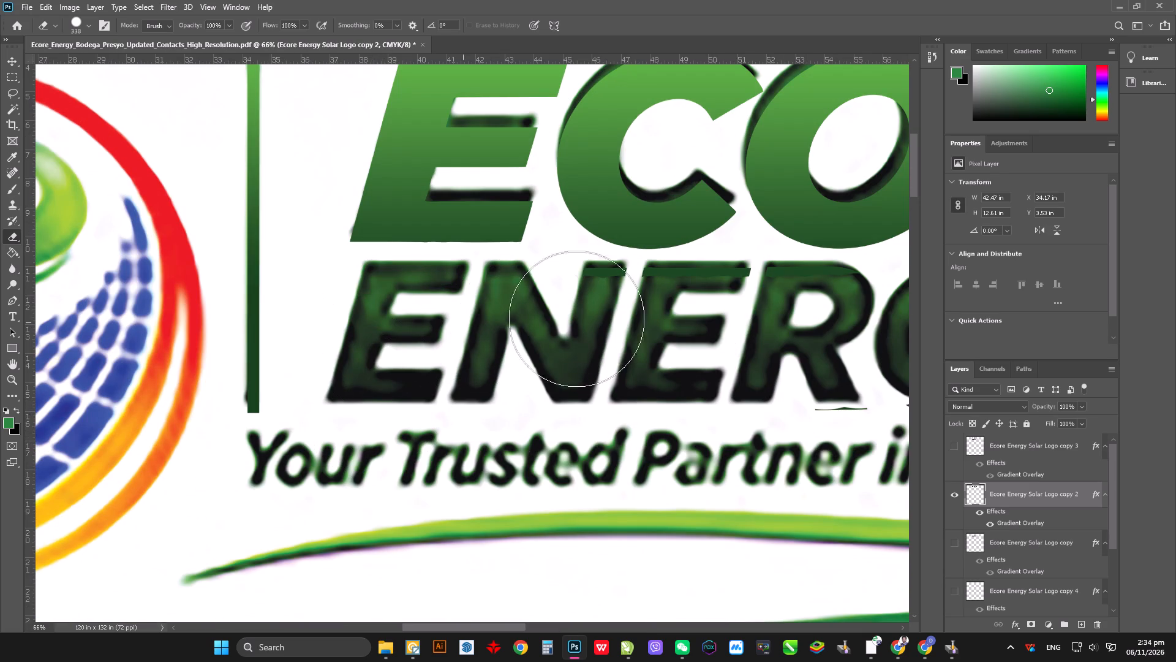
pyautogui.moveTo(576, 319); pyautogui.dragTo(824, 320)
pyautogui.keyDown('alt'); pyautogui.scroll(-6, 347, 410); pyautogui.keyUp('alt')
pyautogui.keyDown('alt'); pyautogui.scroll(6, 771, 412); pyautogui.keyUp('alt')
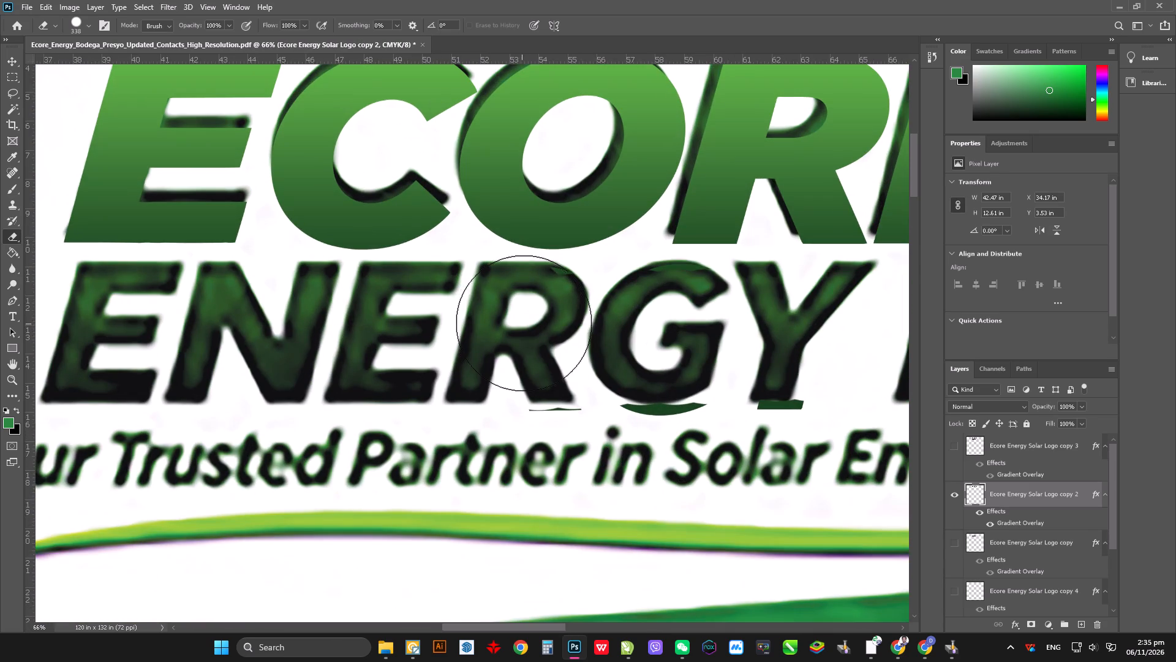
pyautogui.moveTo(527, 323); pyautogui.dragTo(845, 408)
pyautogui.keyDown('alt'); pyautogui.scroll(-9, 355, 452); pyautogui.keyUp('alt')
pyautogui.keyDown('alt'); pyautogui.scroll(5, 775, 444); pyautogui.keyUp('alt')
pyautogui.moveTo(428, 435); pyautogui.dragTo(830, 432)
pyautogui.keyDown('alt'); pyautogui.scroll(-8, 811, 438); pyautogui.keyUp('alt')
pyautogui.keyDown('alt'); pyautogui.scroll(4, 424, 374); pyautogui.keyUp('alt')
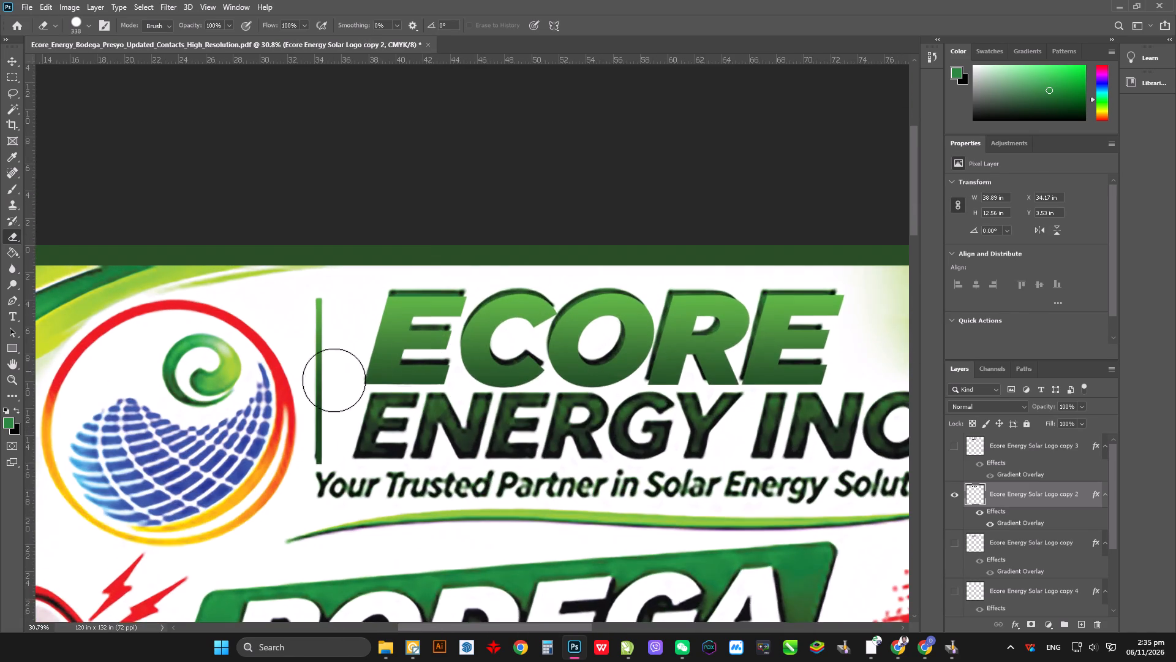
# Erase the vertical bar from Ecore Energy Solar Logo copy 2, leaving only the ECORE lettering.
pyautogui.keyDown('alt'); pyautogui.scroll(4, 332, 381); pyautogui.keyUp('alt')
pyautogui.keyDown('alt'); pyautogui.scroll(-5, 333, 352); pyautogui.keyUp('alt')
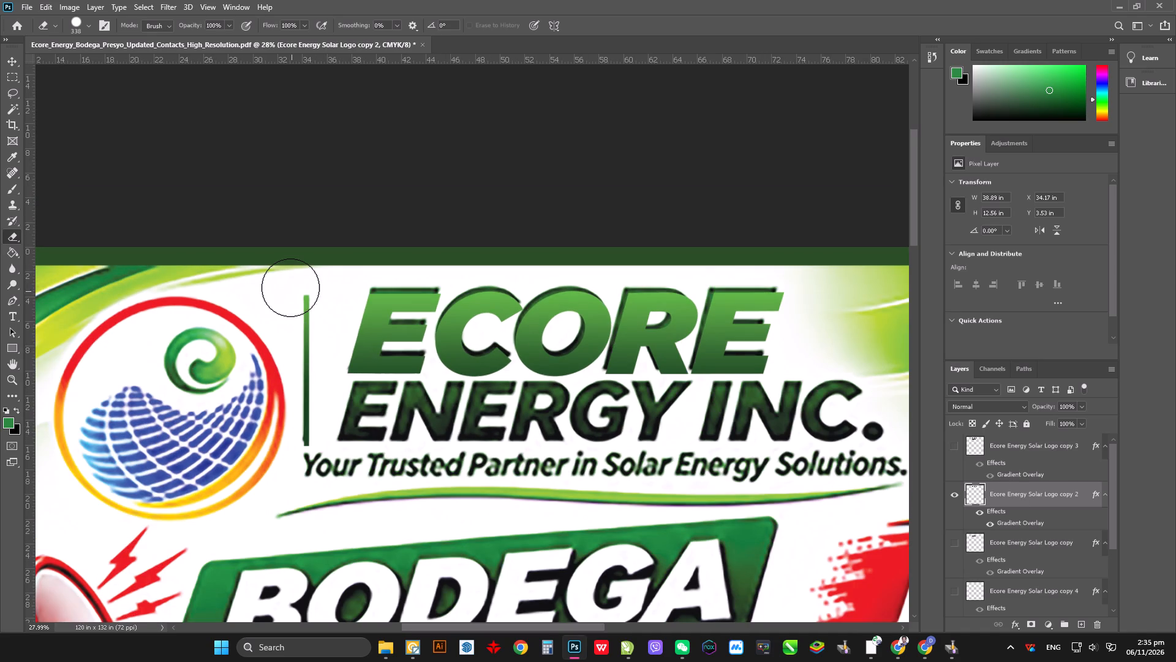
pyautogui.moveTo(295, 295); pyautogui.dragTo(298, 469)
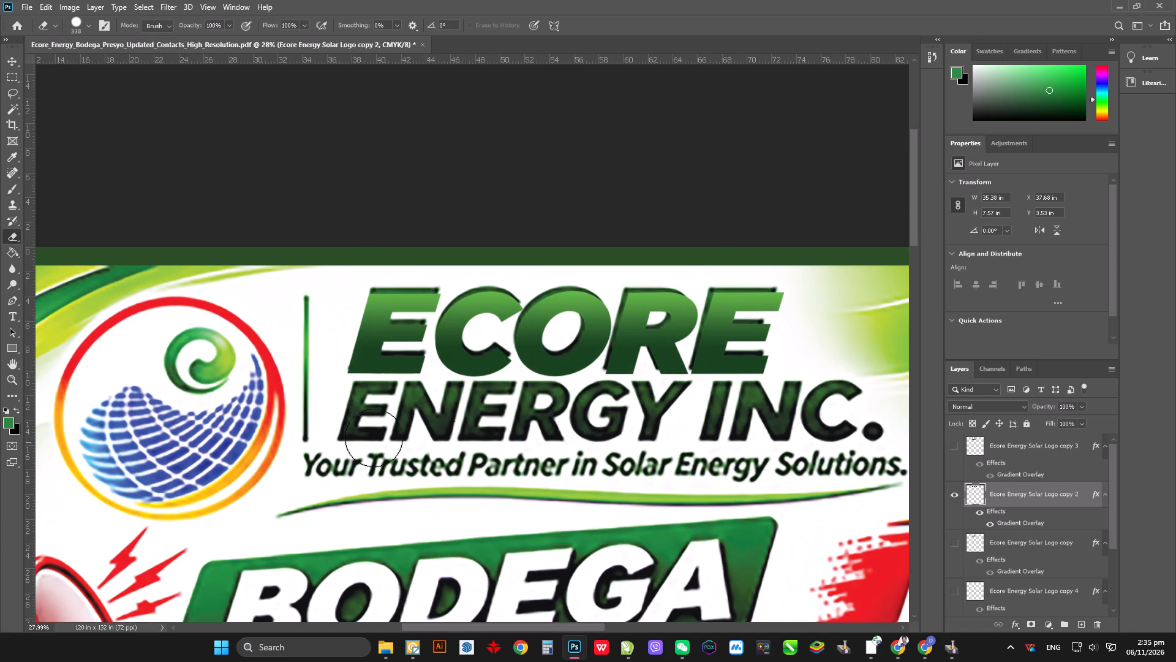
pyautogui.keyDown('alt'); pyautogui.scroll(-1, 377, 435); pyautogui.keyUp('alt')
pyautogui.scroll(1, 956, 457)
# Show Ecore Energy Solar Logo copy 3, hide copy 2 and erase the ECORE and ENERGY INC. lettering from copy 3.
pyautogui.click(955, 448)
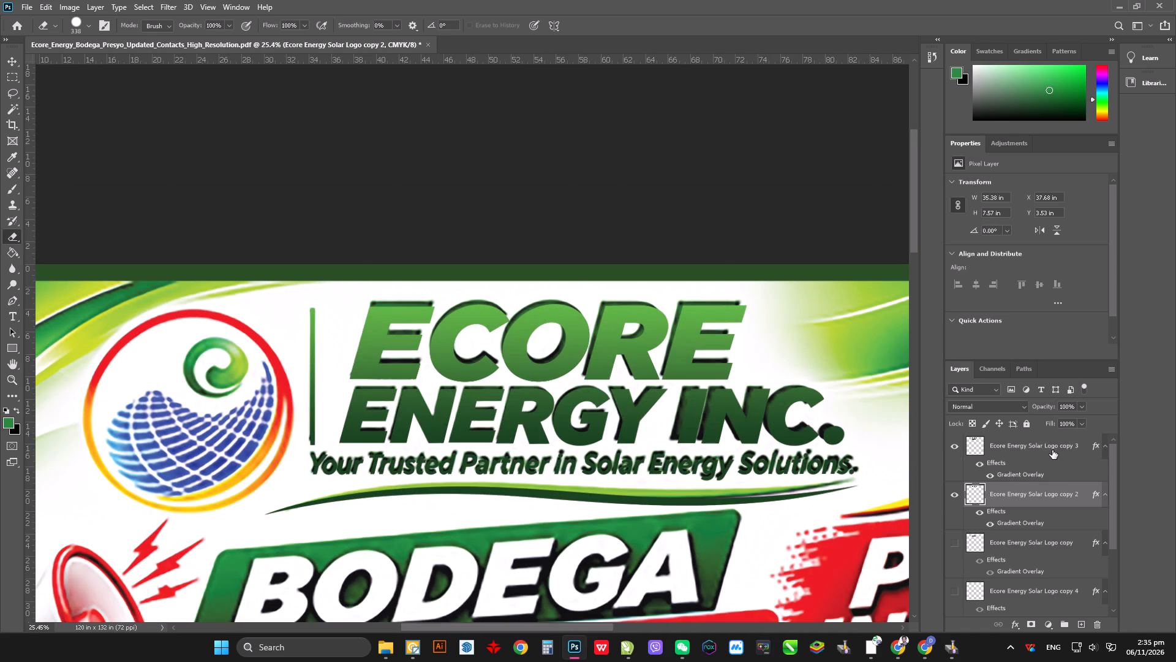
pyautogui.click(1052, 450)
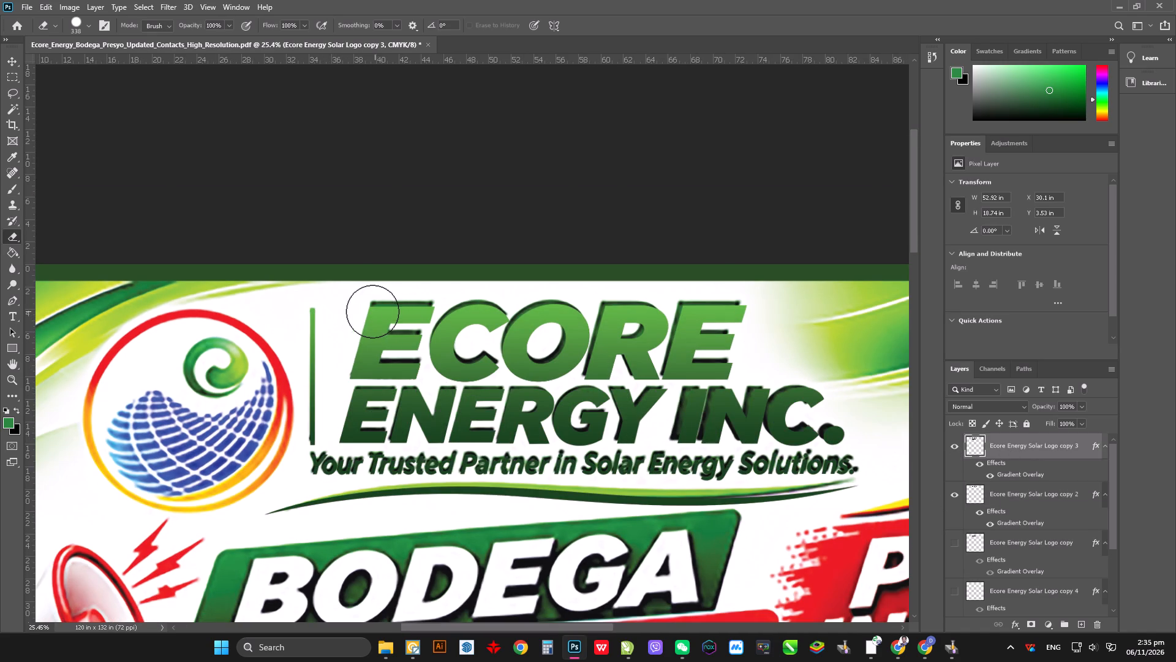
pyautogui.moveTo(370, 312); pyautogui.dragTo(445, 343)
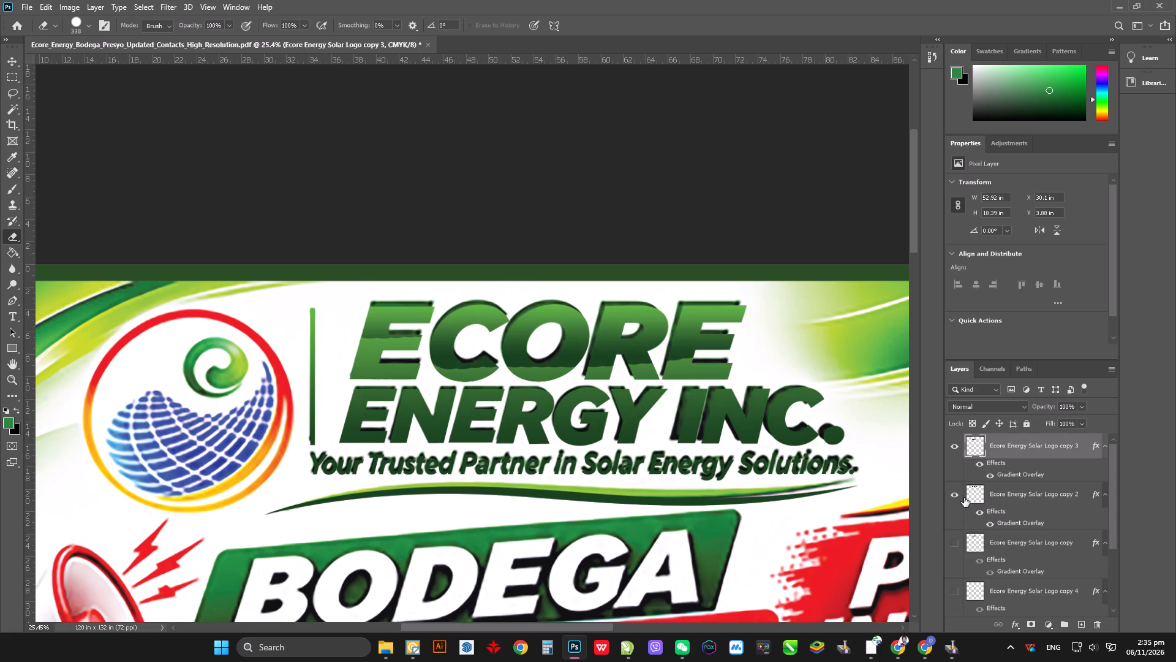
pyautogui.click(954, 497)
pyautogui.moveTo(360, 360); pyautogui.dragTo(431, 365)
pyautogui.moveTo(375, 351); pyautogui.dragTo(486, 336)
pyautogui.moveTo(353, 395); pyautogui.dragTo(848, 404)
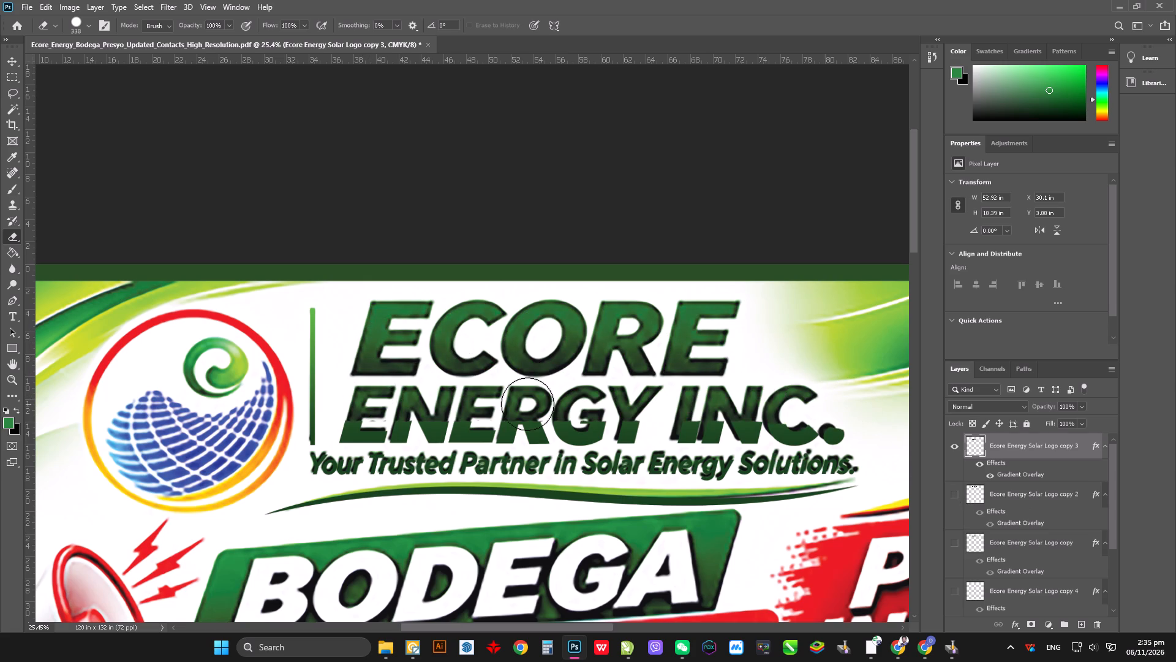
pyautogui.moveTo(355, 437); pyautogui.dragTo(828, 430)
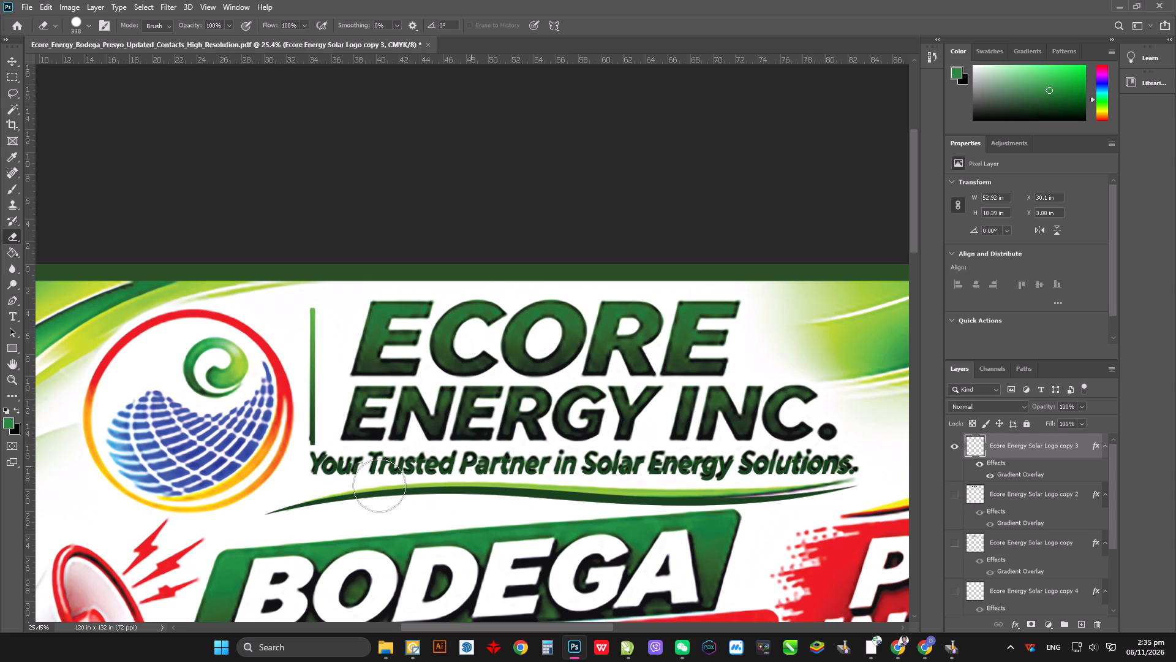
# Erase the dark green swoosh and the tagline from Ecore Energy Solar Logo copy 3, leaving only the vertical bar.
pyautogui.moveTo(266, 512); pyautogui.dragTo(314, 485)
pyautogui.moveTo(315, 476); pyautogui.dragTo(327, 492)
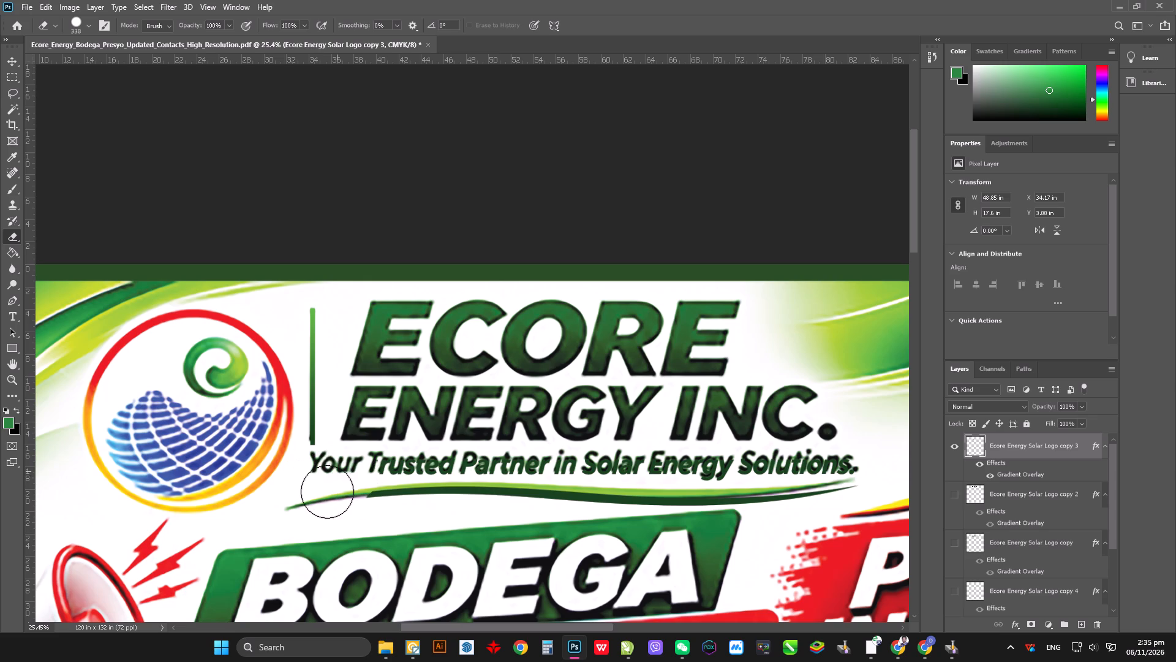
pyautogui.moveTo(327, 492); pyautogui.dragTo(532, 460)
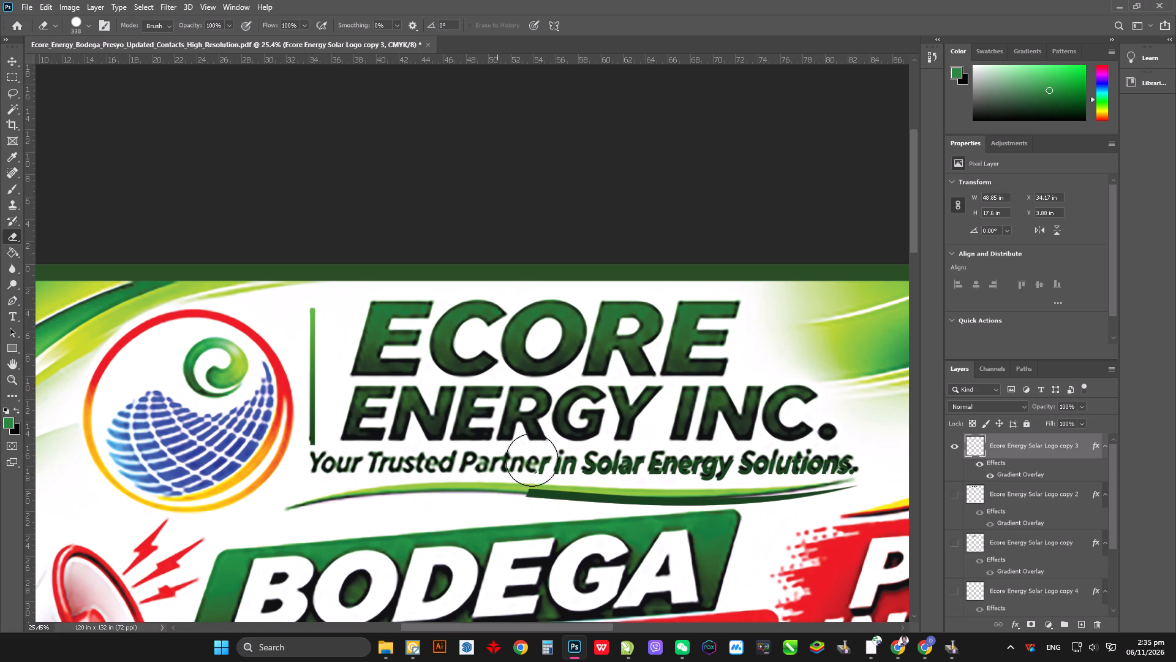
pyautogui.moveTo(532, 460); pyautogui.dragTo(709, 504)
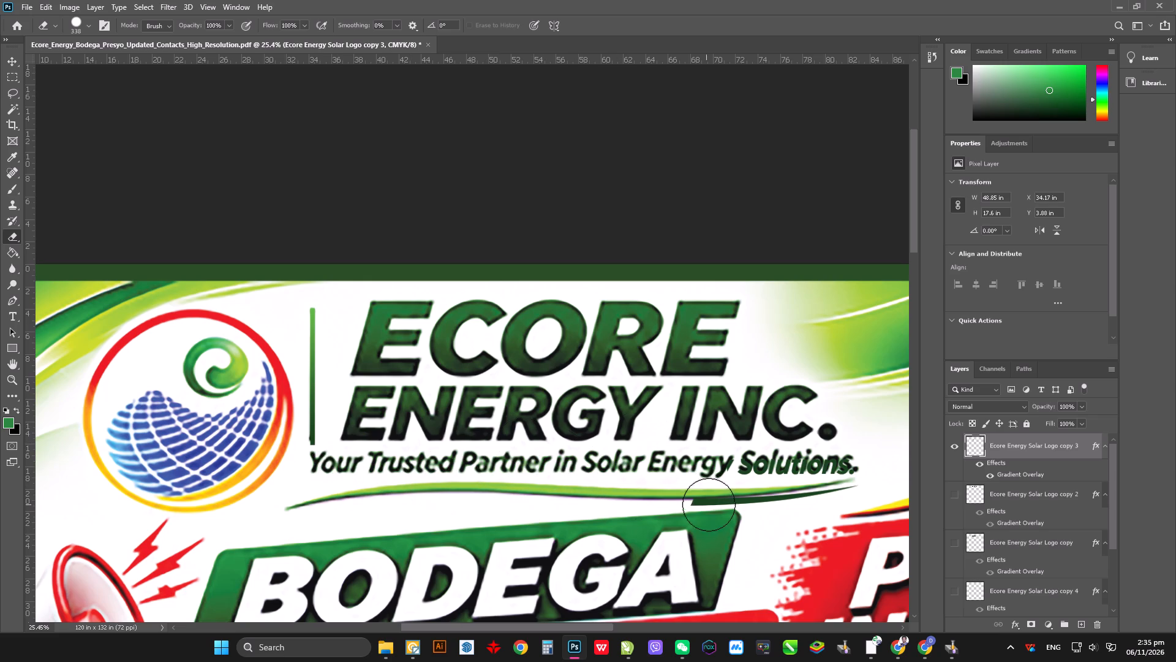
pyautogui.moveTo(709, 504); pyautogui.dragTo(748, 347)
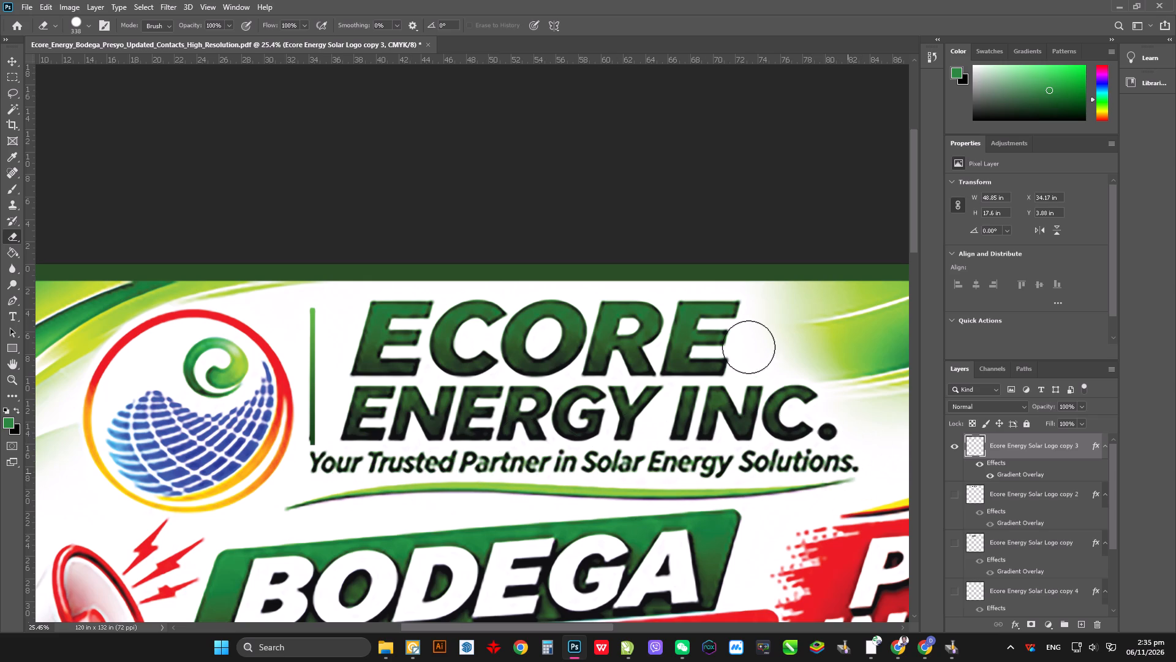
pyautogui.moveTo(748, 347); pyautogui.dragTo(369, 443)
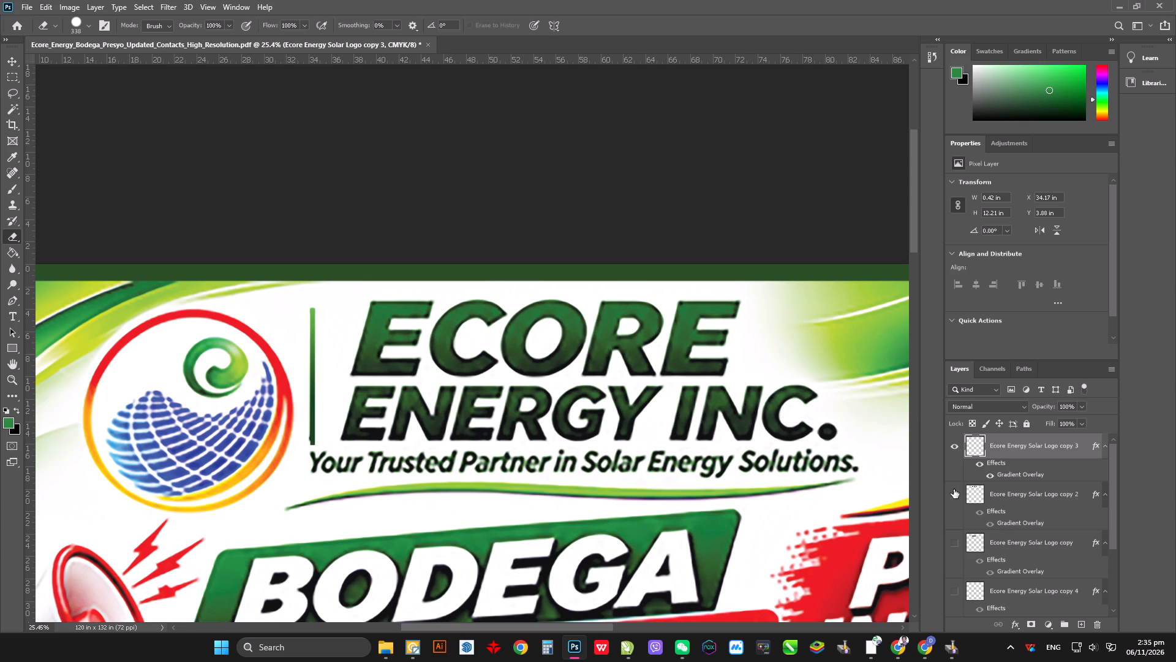
# Show the Ecore Energy Solar Logo copy 2, copy, copy 4 and original logo layers alongside copy 3, and activate the Move tool.
pyautogui.keyDown('alt'); pyautogui.scroll(-4, 372, 332); pyautogui.keyUp('alt')
pyautogui.click(957, 498)
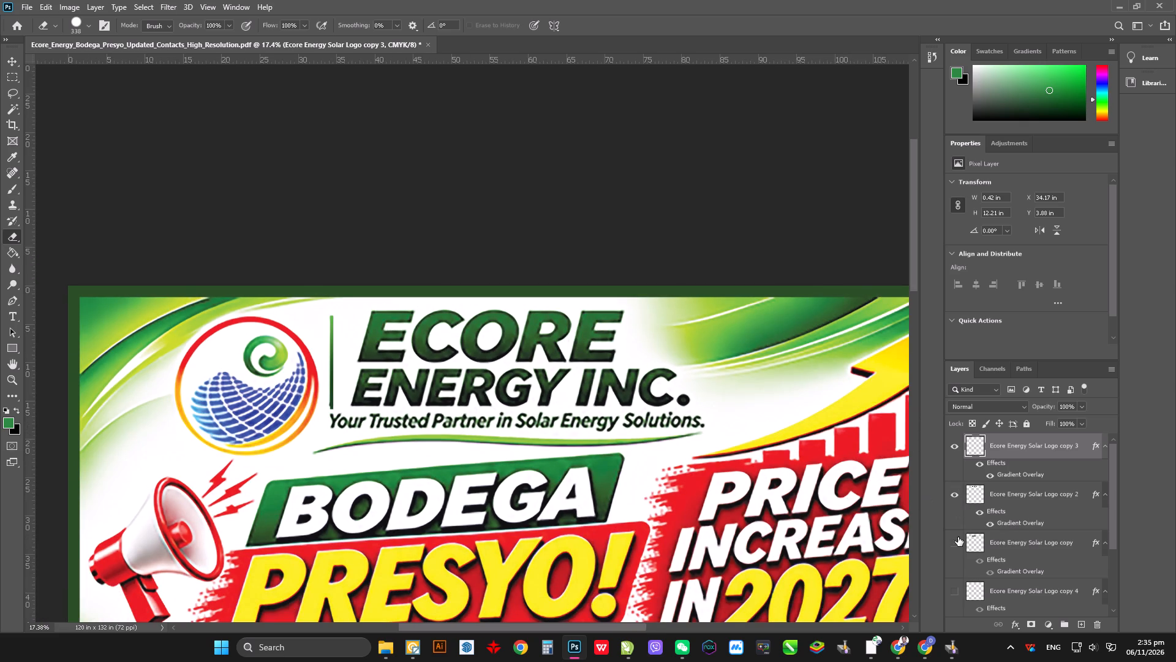
pyautogui.click(958, 537)
pyautogui.click(957, 592)
pyautogui.scroll(-4, 980, 524)
pyautogui.click(957, 541)
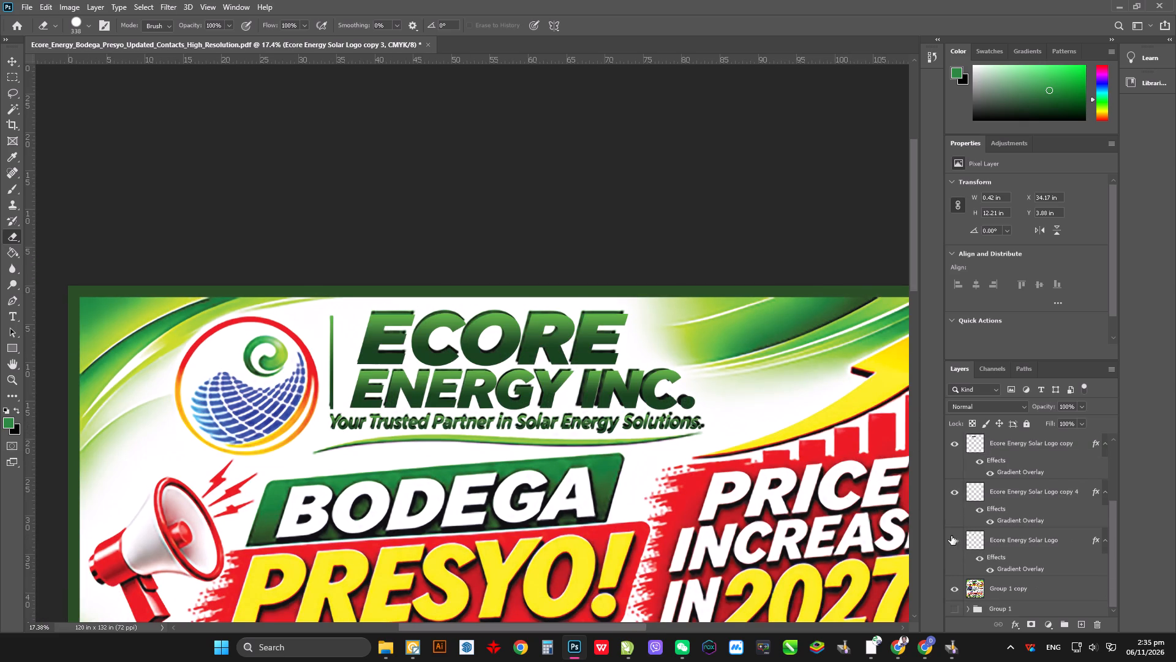
pyautogui.keyDown('alt'); pyautogui.scroll(3, 489, 439); pyautogui.keyUp('alt')
pyautogui.click(9, 61)
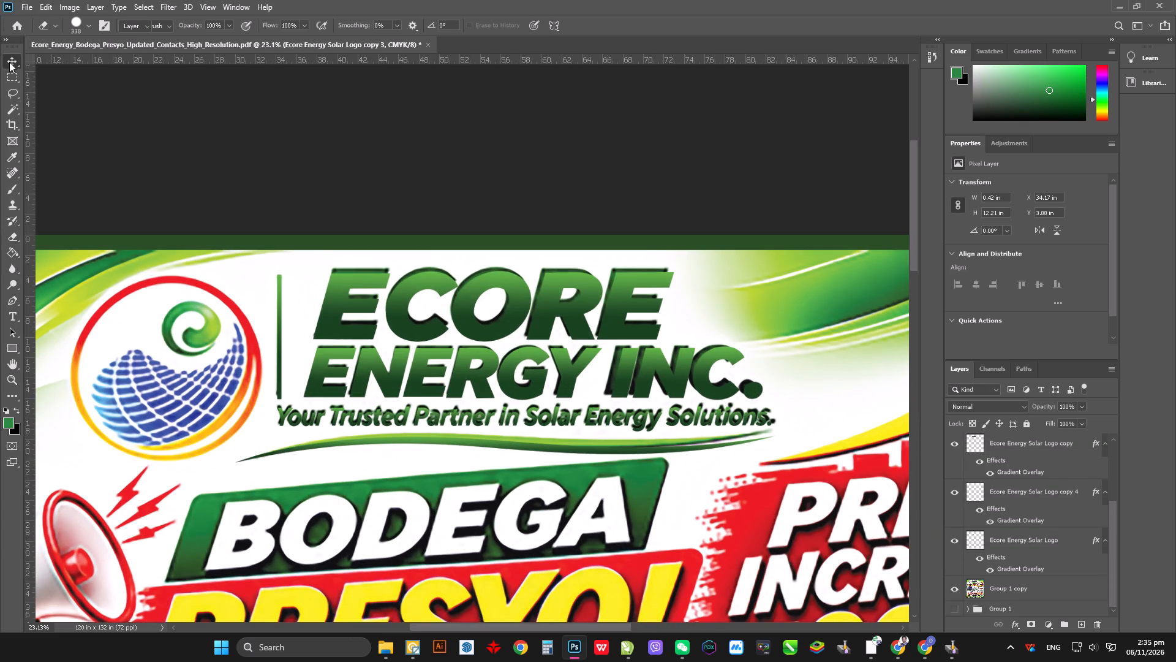
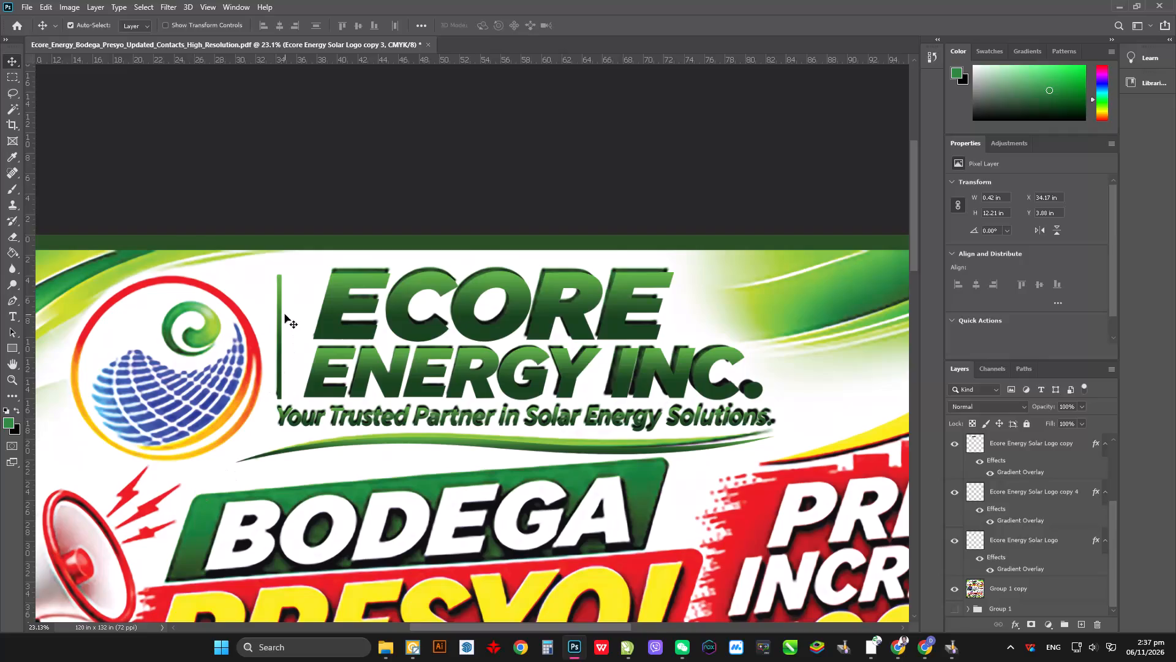
# Select all the Ecore Energy Solar Logo layers, from the original up to copy 3, and put them in one group.
pyautogui.keyDown('alt'); pyautogui.scroll(-10, 415, 362); pyautogui.keyUp('alt')
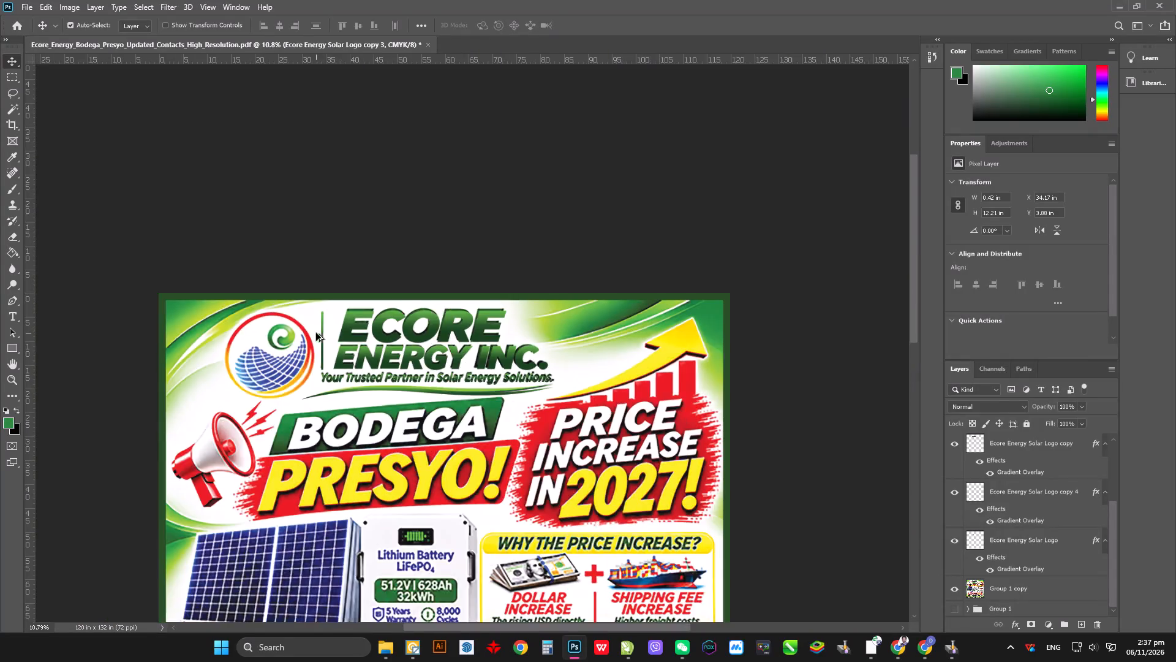
pyautogui.keyDown('alt'); pyautogui.scroll(-3, 316, 333); pyautogui.keyUp('alt')
pyautogui.keyDown('alt'); pyautogui.scroll(14, 405, 157); pyautogui.keyUp('alt')
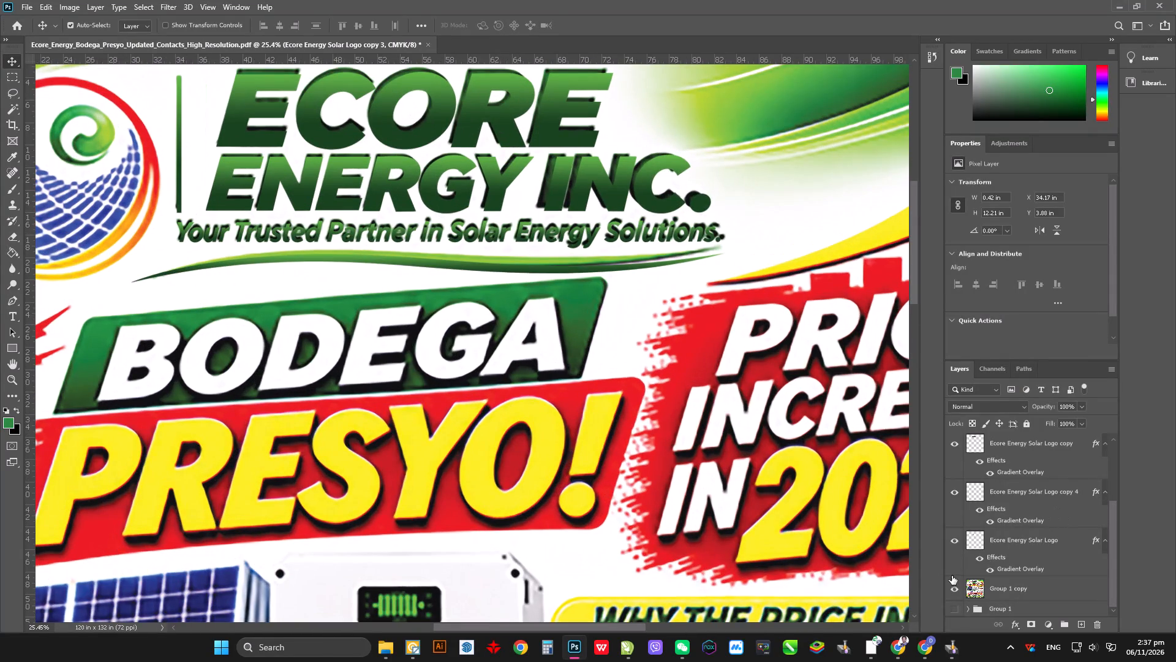
pyautogui.click(1014, 539)
pyautogui.scroll(7, 1012, 494)
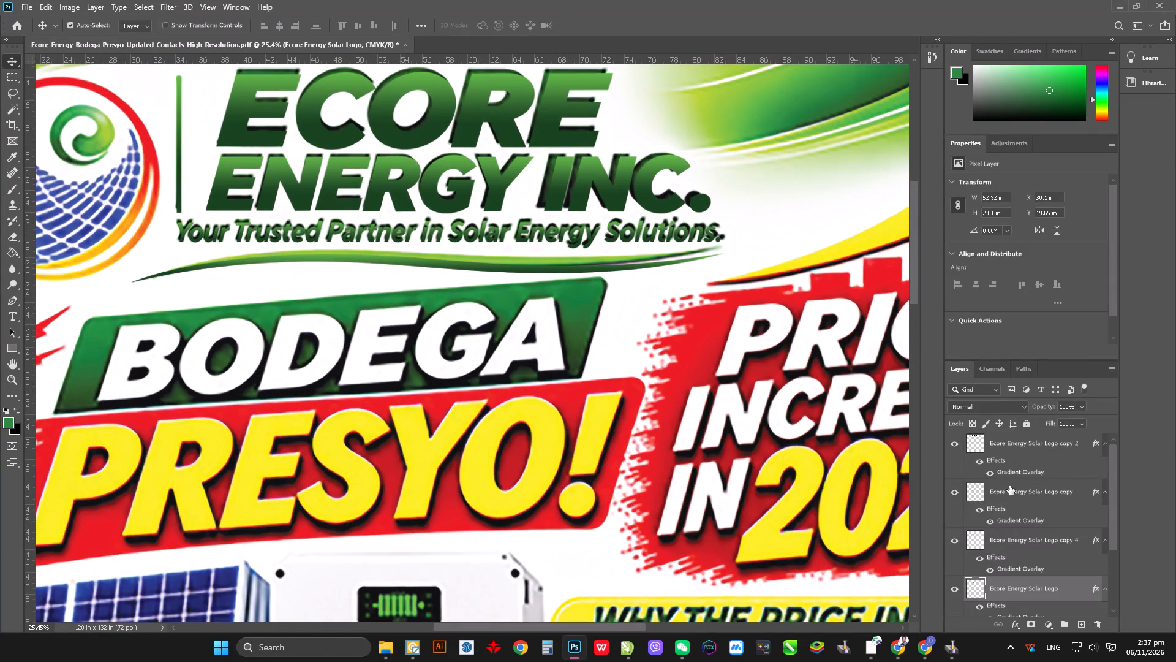
pyautogui.scroll(3, 1009, 485)
pyautogui.keyDown('shift'); pyautogui.click(1020, 451); pyautogui.keyUp('shift')
pyautogui.hotkey('ctrl', 'g')
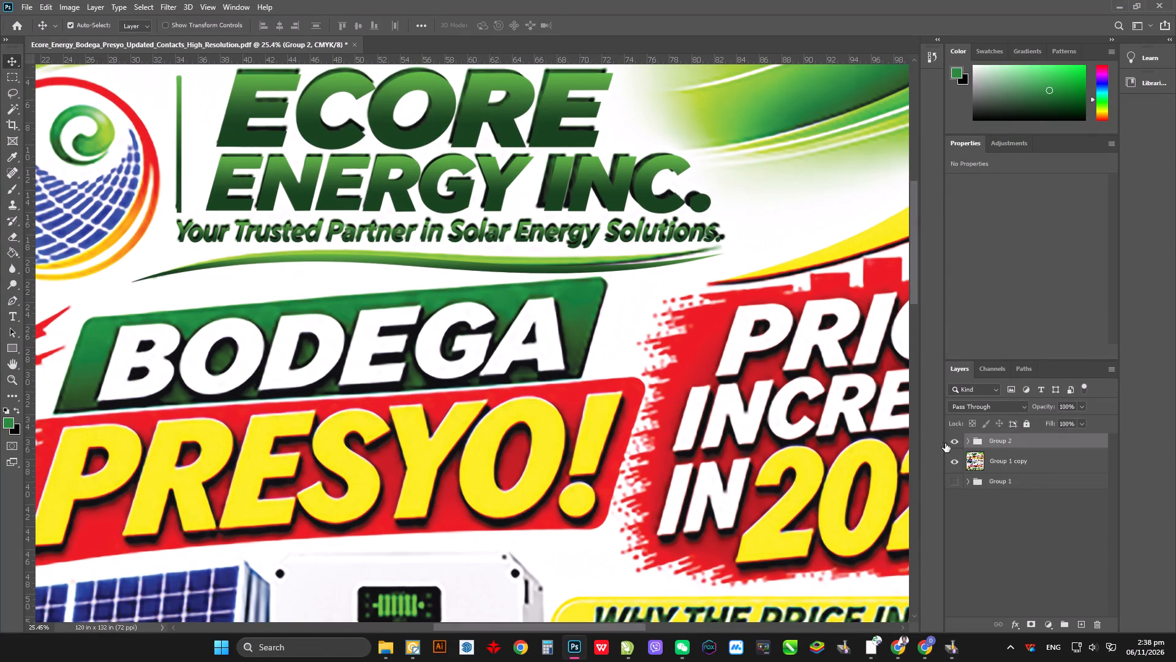
# Hide Group 2, sample the header's white background and paint over the vertical bar on the Group 1 copy layer.
pyautogui.click(949, 440)
pyautogui.keyDown('alt'); pyautogui.scroll(-5, 685, 476); pyautogui.keyUp('alt')
pyautogui.keyDown('alt'); pyautogui.scroll(6, 363, 241); pyautogui.keyUp('alt')
pyautogui.keyDown('alt'); pyautogui.scroll(-3, 344, 291); pyautogui.keyUp('alt')
pyautogui.keyDown('alt'); pyautogui.scroll(3, 693, 279); pyautogui.keyUp('alt')
pyautogui.press('i')
pyautogui.click(277, 255)
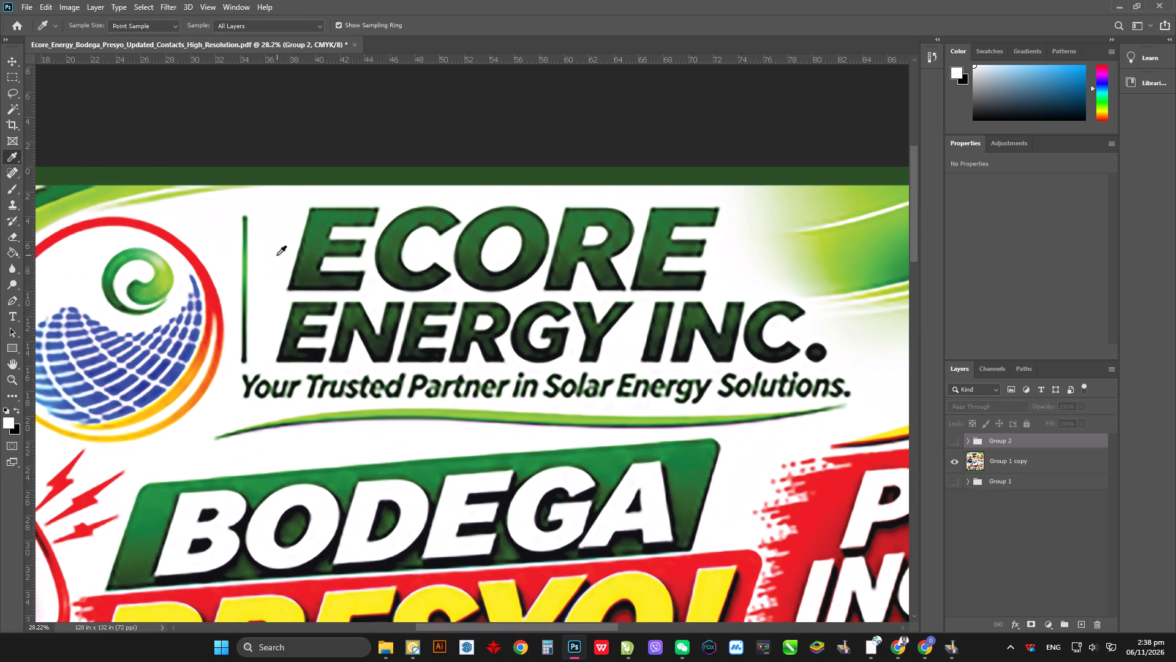
pyautogui.press('b')
pyautogui.click(1021, 458)
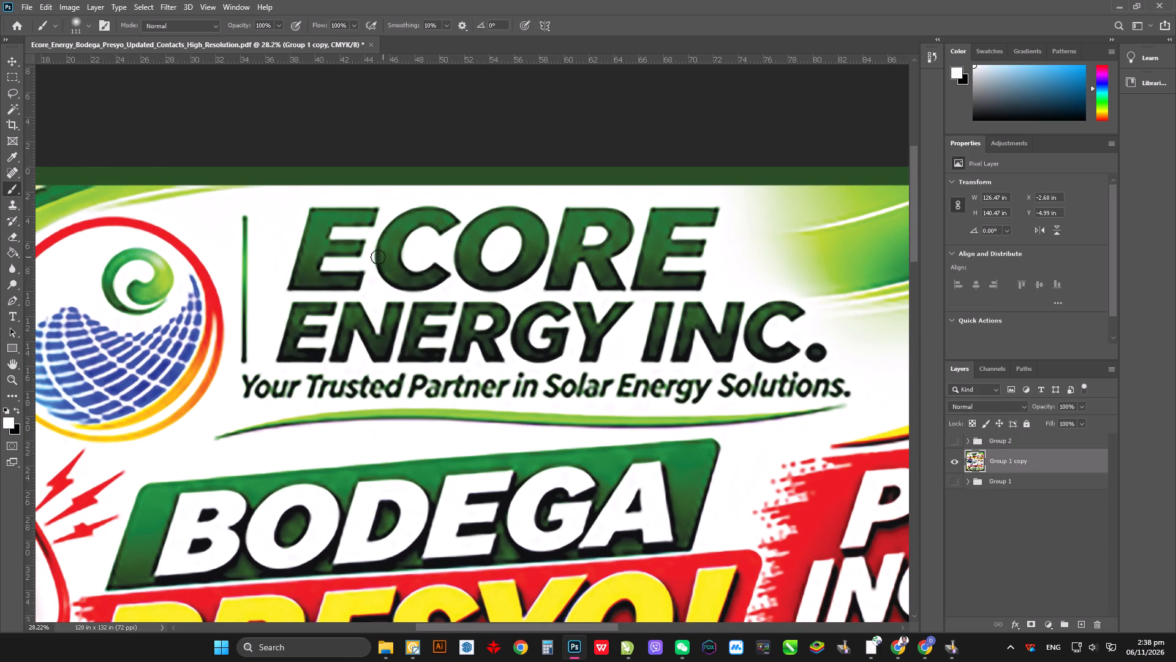
pyautogui.moveTo(246, 216); pyautogui.dragTo(241, 375)
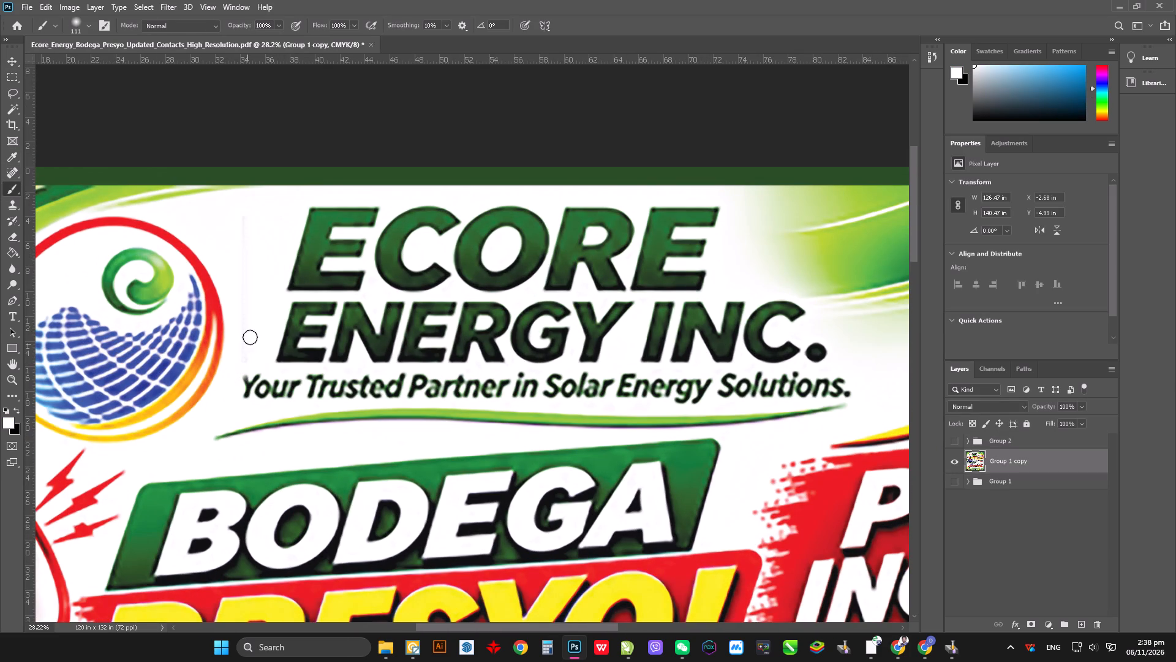
# Enlarge the soft brush to 155 px and paint white over the upper part of the E in ECORE.
pyautogui.rightClick(251, 333)
pyautogui.click(366, 362)
pyautogui.moveTo(288, 226); pyautogui.dragTo(304, 218)
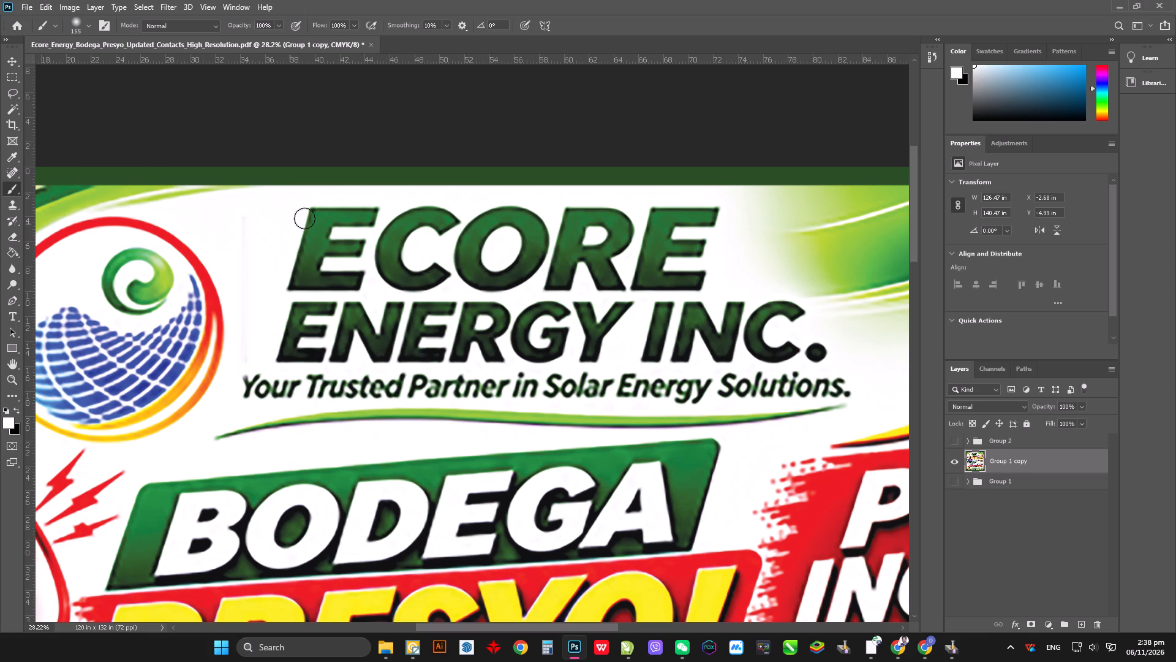
pyautogui.moveTo(304, 218); pyautogui.dragTo(380, 212)
pyautogui.moveTo(307, 218); pyautogui.dragTo(297, 210)
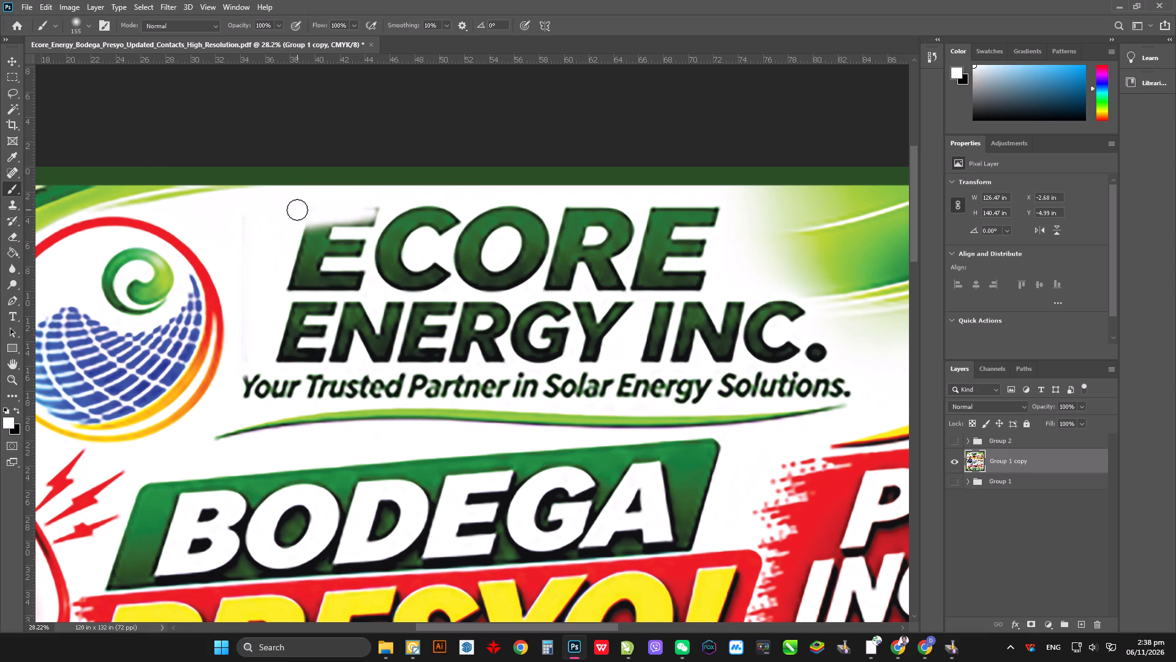
pyautogui.moveTo(297, 210); pyautogui.dragTo(291, 246)
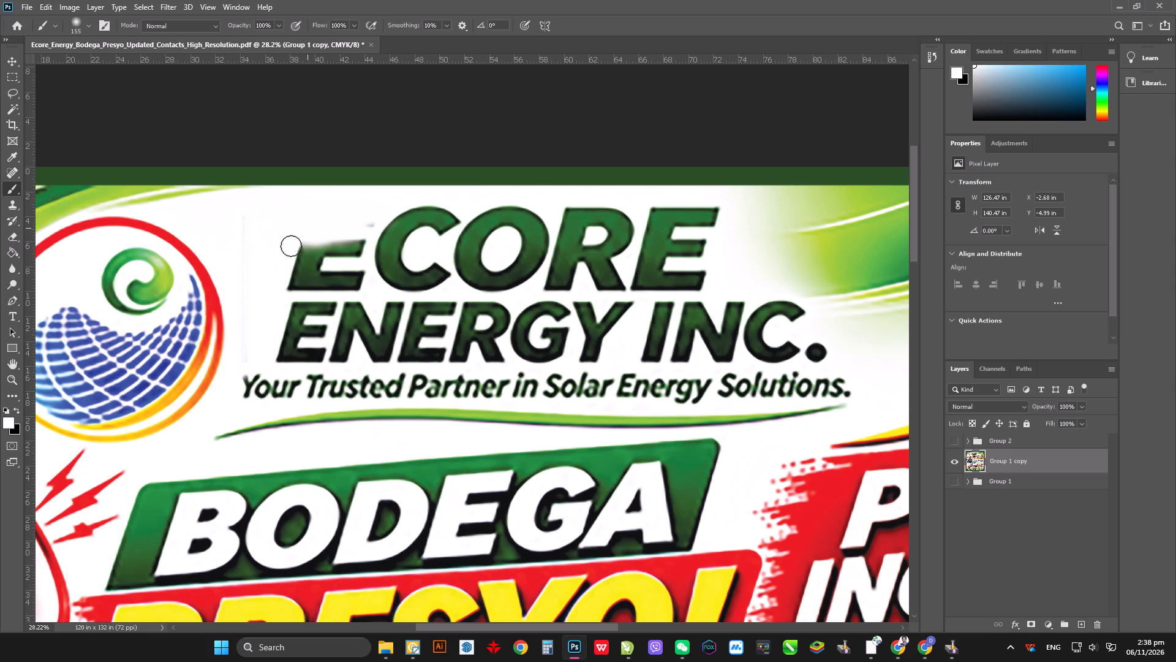
pyautogui.moveTo(291, 246); pyautogui.dragTo(290, 246)
pyautogui.moveTo(268, 240); pyautogui.dragTo(278, 294)
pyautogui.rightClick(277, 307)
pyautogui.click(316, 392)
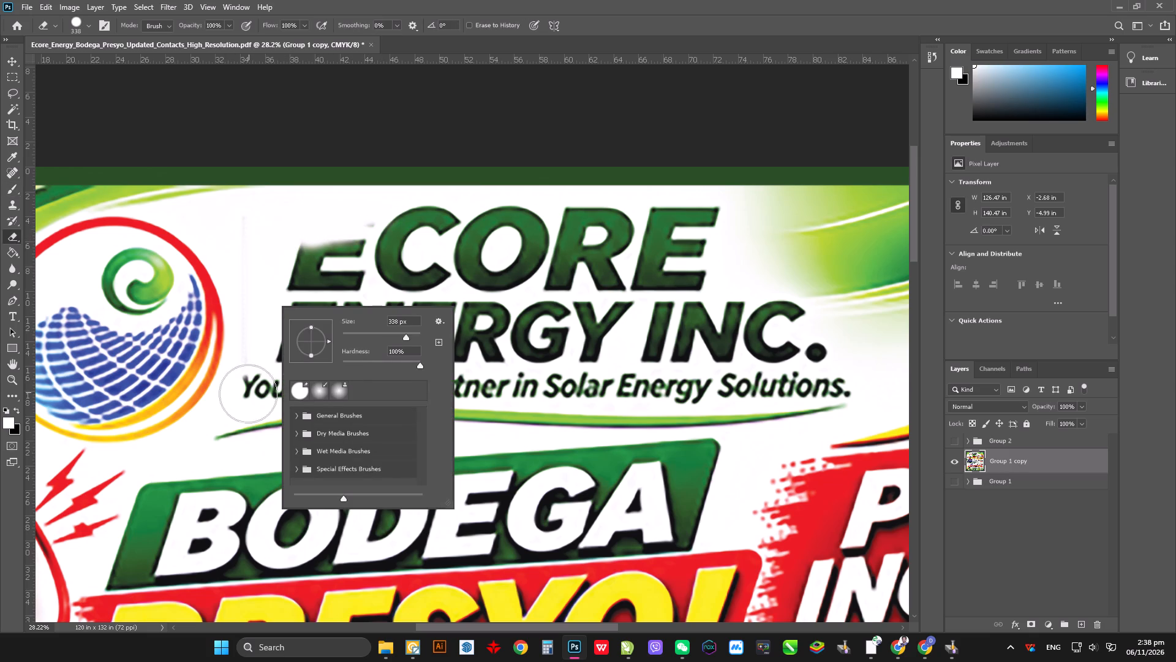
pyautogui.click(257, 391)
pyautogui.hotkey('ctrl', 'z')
# Resample the white beside the ECORE lettering and paint over the start of the tagline with the Brush tool.
pyautogui.press('i')
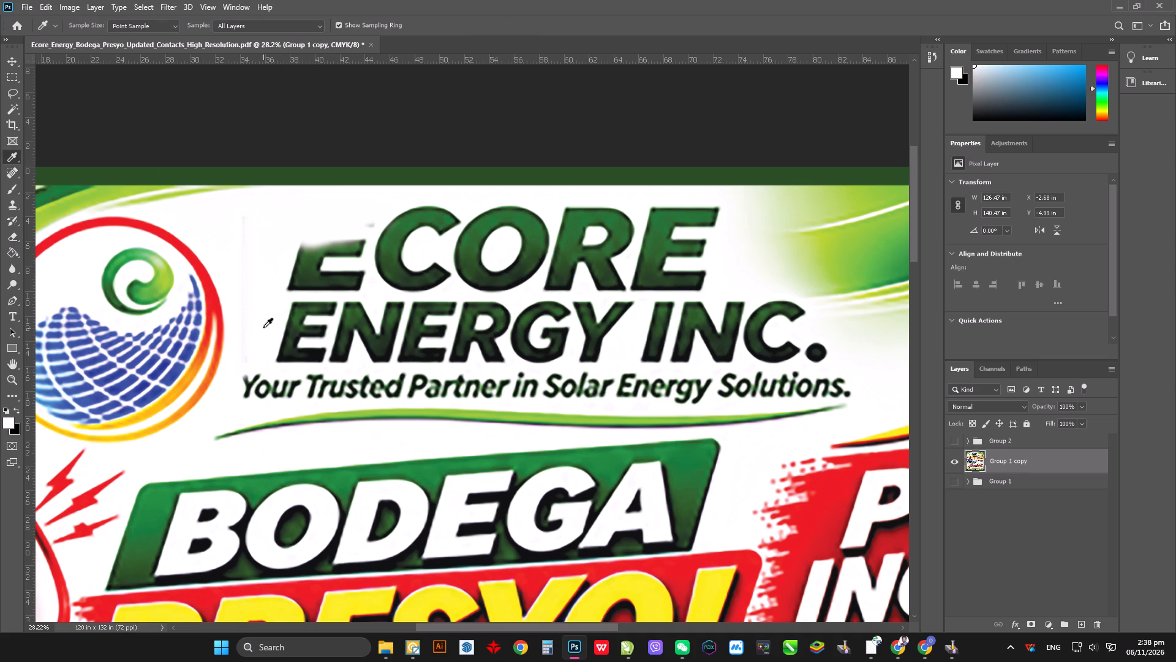
pyautogui.click(262, 270)
pyautogui.press('b')
pyautogui.click(262, 384)
pyautogui.click(252, 379)
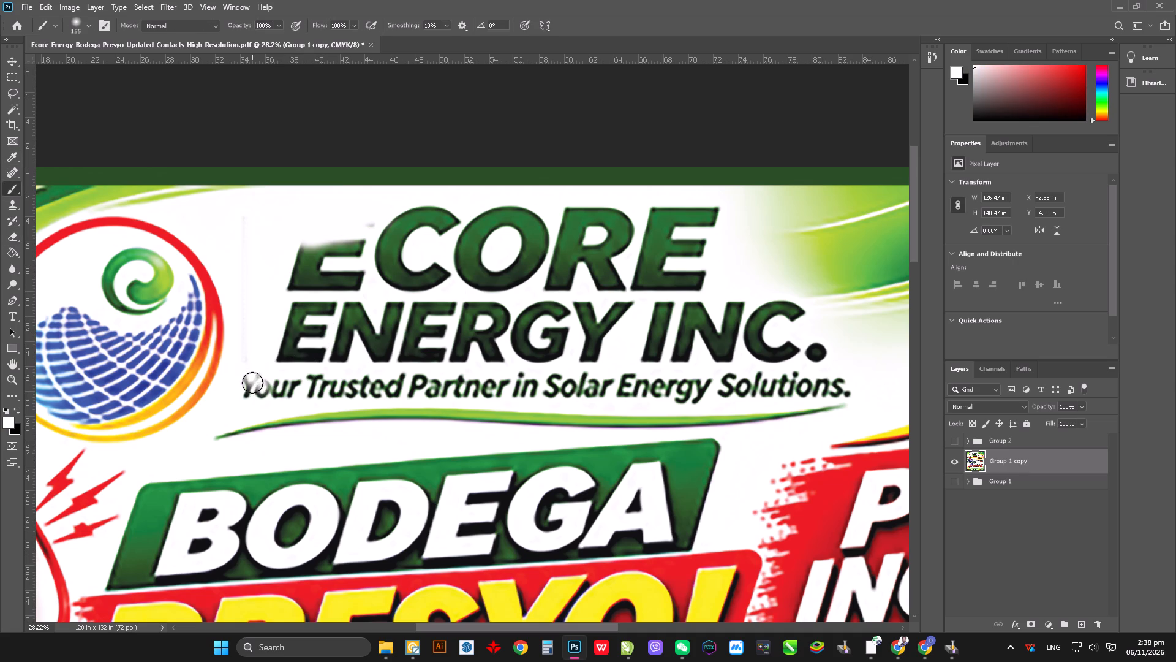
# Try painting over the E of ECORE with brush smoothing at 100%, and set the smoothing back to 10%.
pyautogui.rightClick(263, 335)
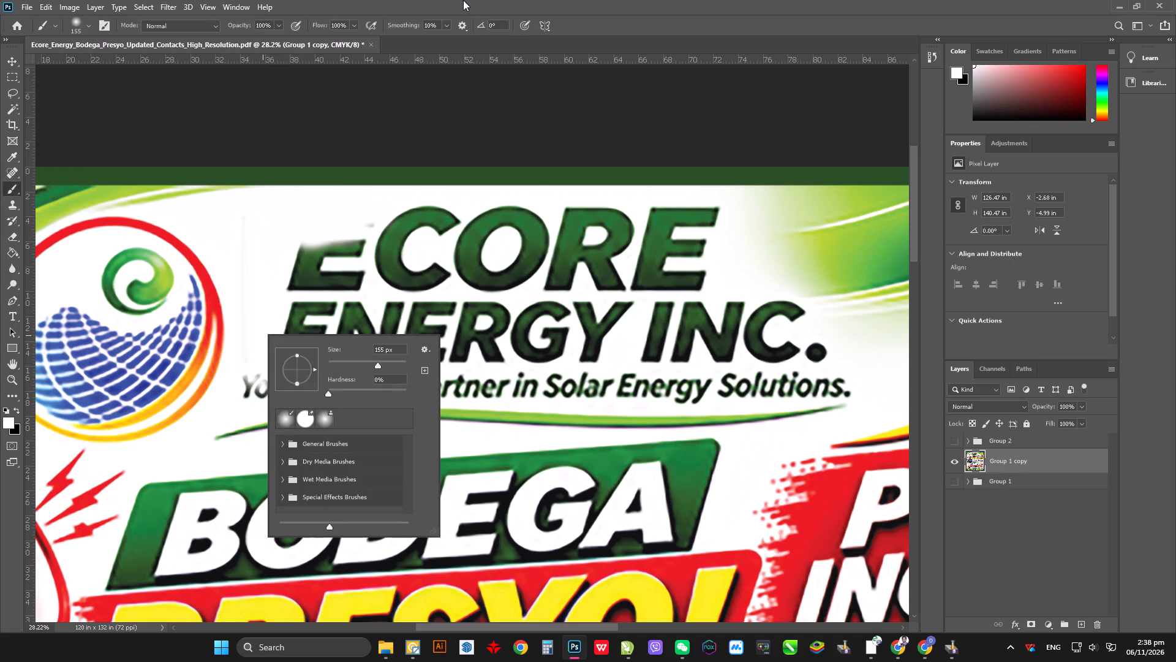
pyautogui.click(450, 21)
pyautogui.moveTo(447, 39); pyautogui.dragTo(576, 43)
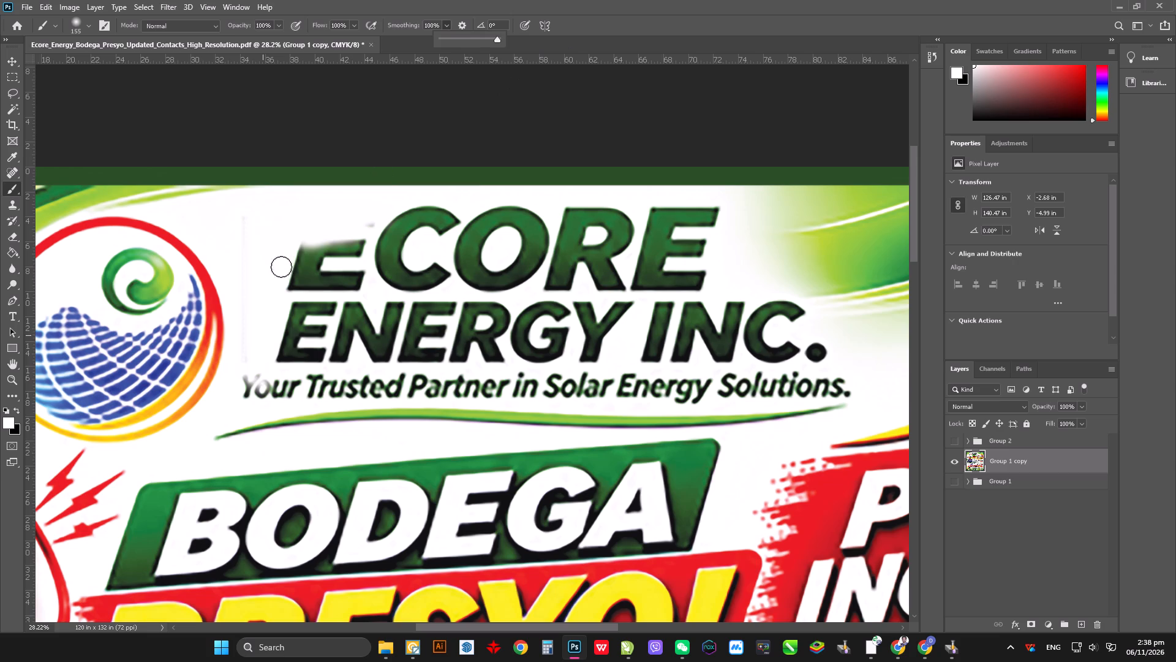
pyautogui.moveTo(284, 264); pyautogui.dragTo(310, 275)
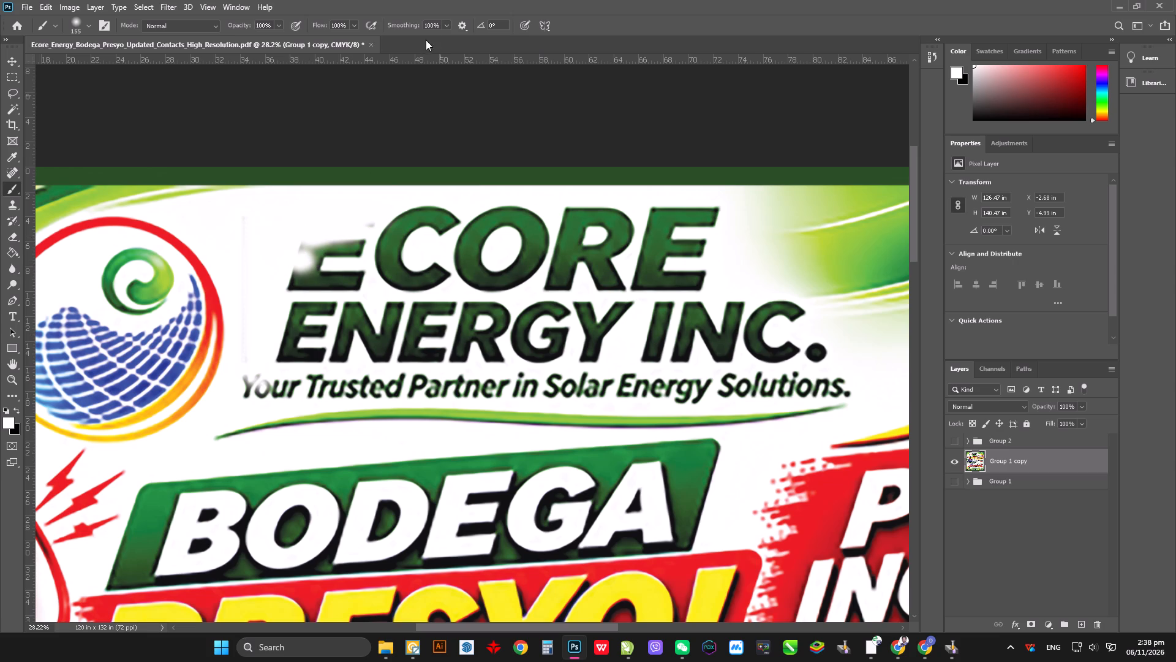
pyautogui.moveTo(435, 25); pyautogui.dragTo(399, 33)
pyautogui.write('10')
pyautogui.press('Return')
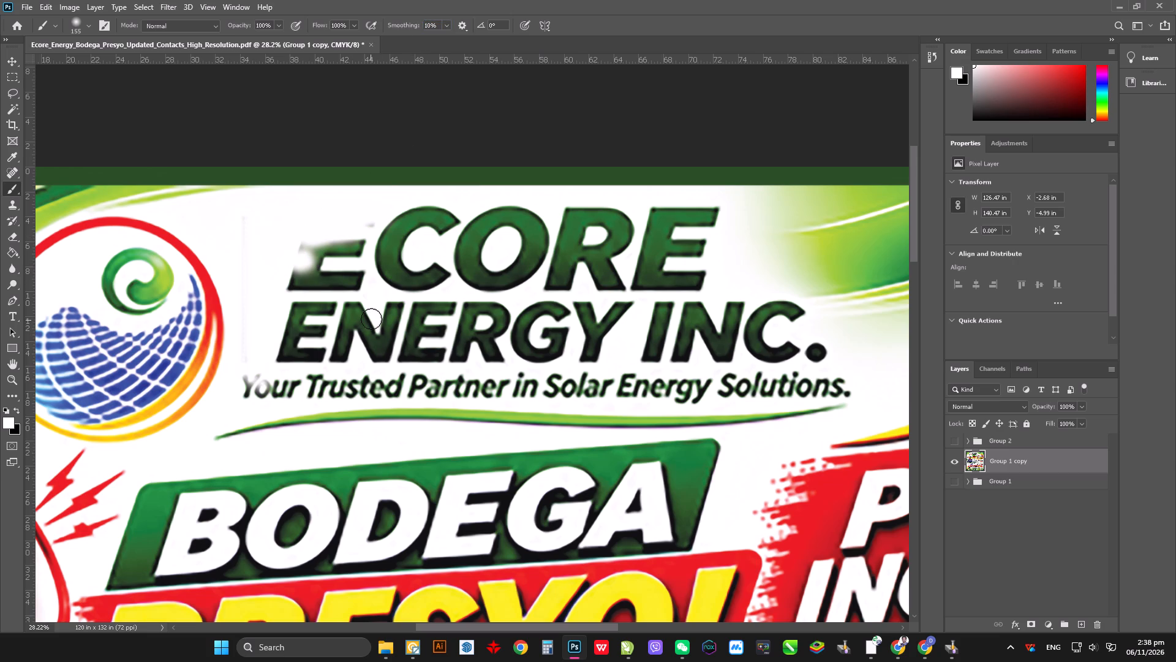
# Switch to a hard-edged brush and paint white over the starting edges of ECORE, ENERGY and the tagline.
pyautogui.press('b')
pyautogui.rightClick(323, 238)
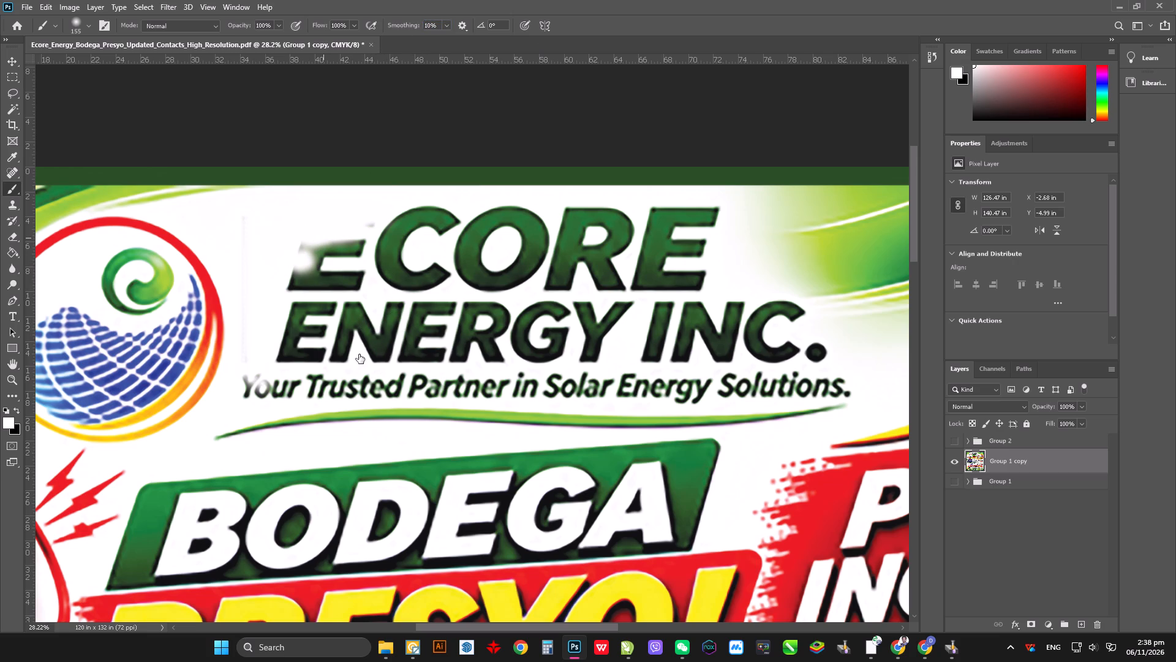
pyautogui.click(345, 349)
pyautogui.click(382, 402)
pyautogui.moveTo(308, 252); pyautogui.dragTo(303, 293)
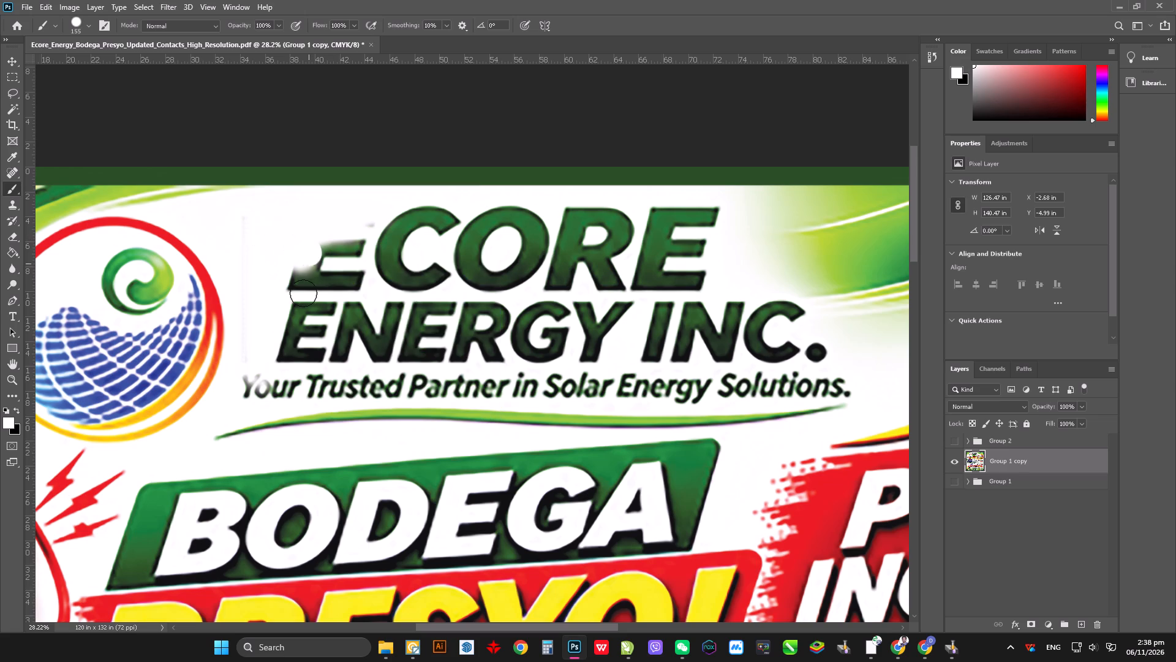
pyautogui.moveTo(303, 293); pyautogui.dragTo(279, 335)
pyautogui.moveTo(249, 382); pyautogui.dragTo(230, 420)
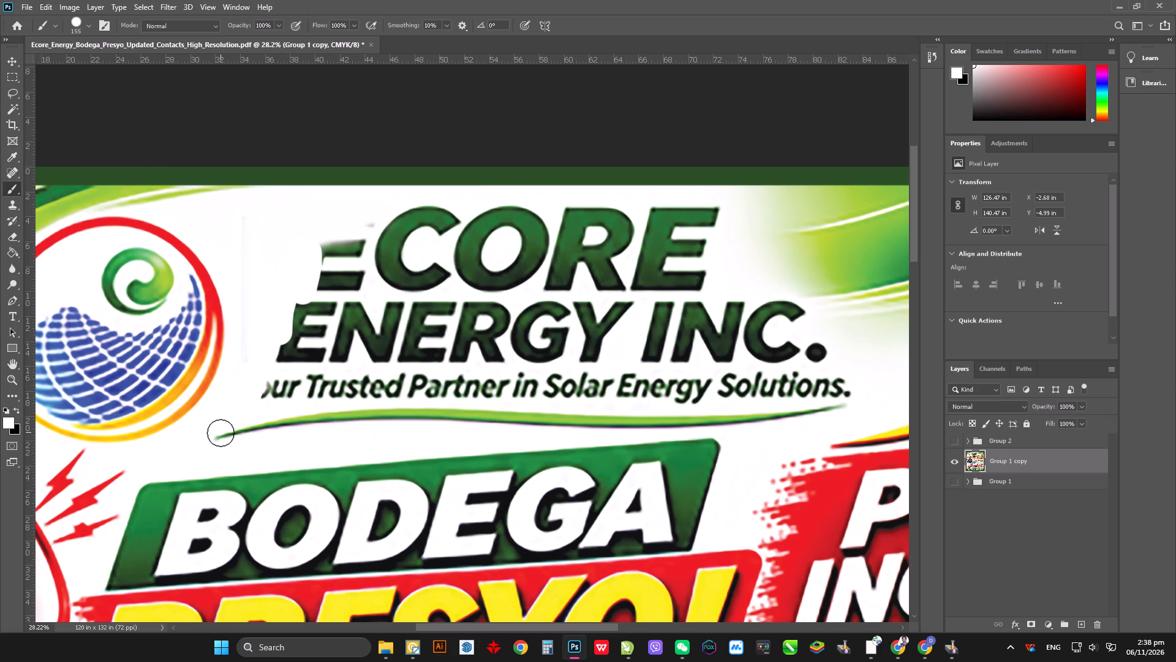
# Paint white over the whole green swoosh beneath the tagline on the Group 1 copy layer.
pyautogui.moveTo(221, 433); pyautogui.dragTo(489, 415)
pyautogui.moveTo(490, 418); pyautogui.dragTo(668, 417)
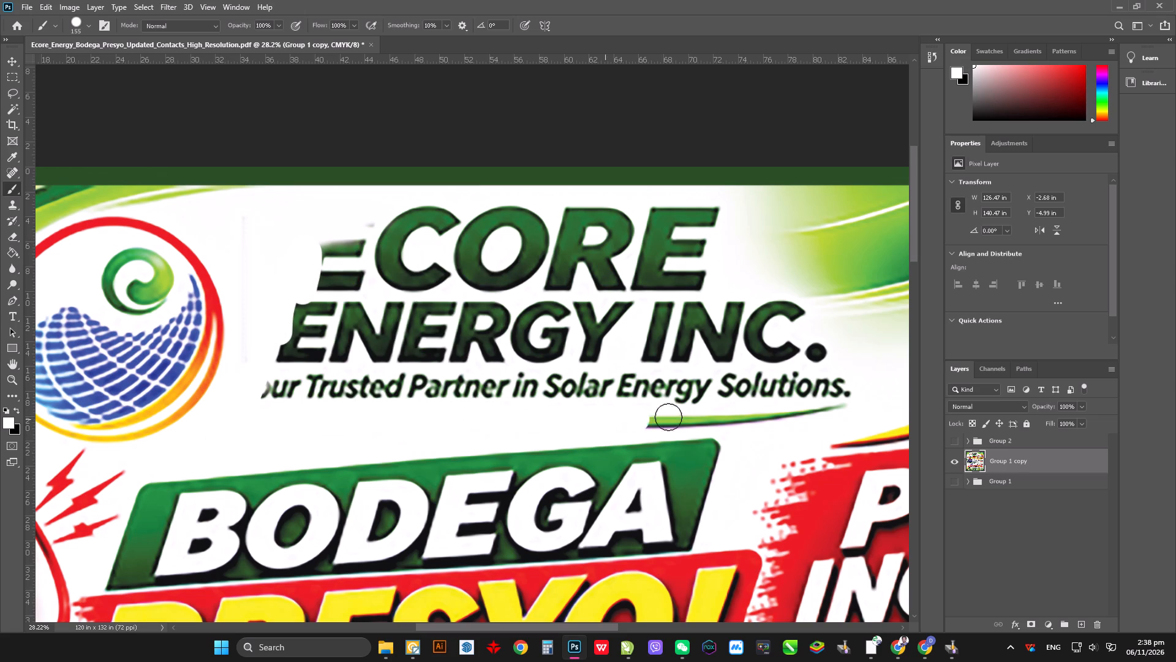
pyautogui.moveTo(668, 417); pyautogui.dragTo(737, 414)
pyautogui.moveTo(726, 414); pyautogui.dragTo(759, 416)
pyautogui.moveTo(677, 419); pyautogui.dragTo(781, 421)
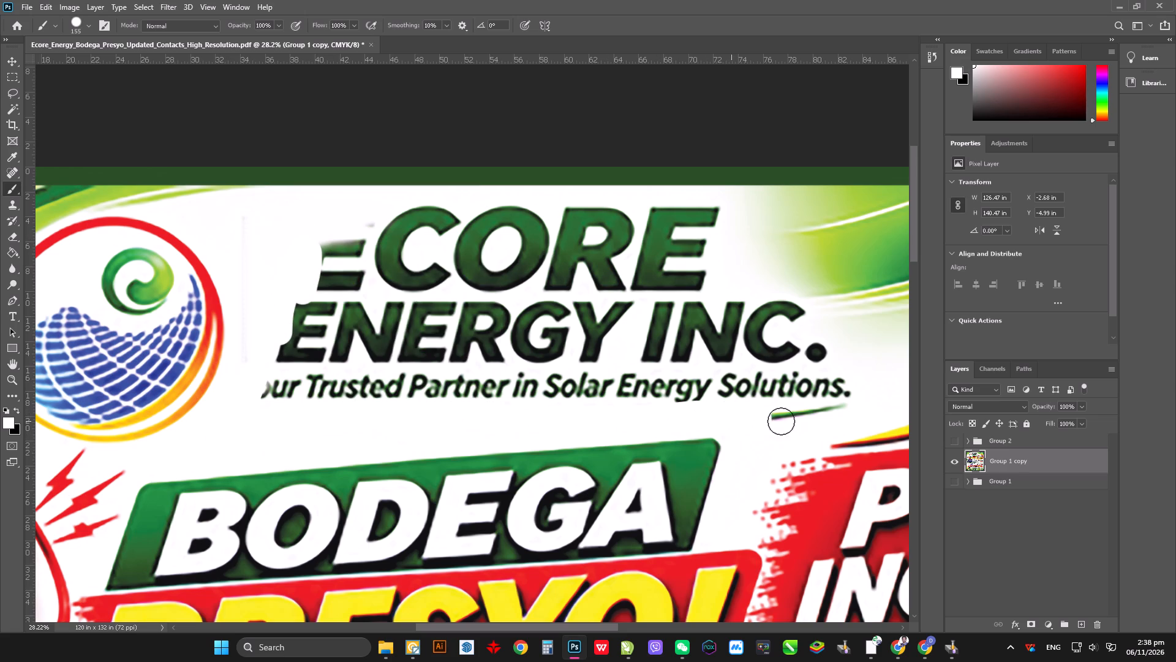
pyautogui.moveTo(781, 421); pyautogui.dragTo(823, 391)
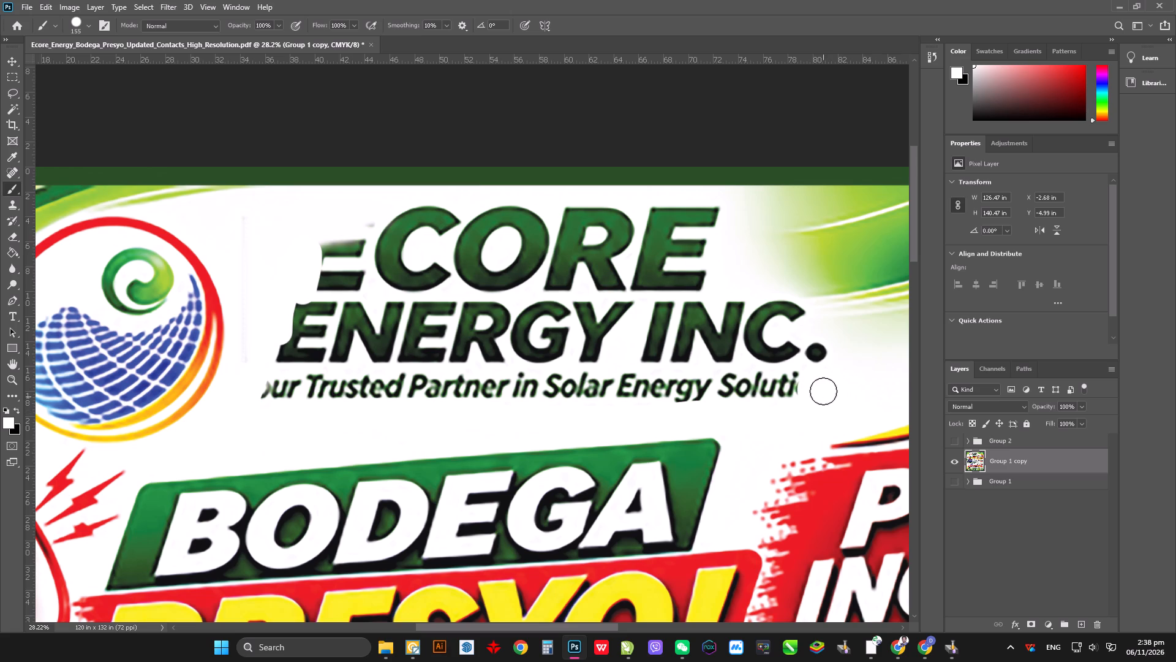
# Paint white over the remaining tagline text, Your Trusted Partner in Solar Energy Solutions.
pyautogui.moveTo(823, 391); pyautogui.dragTo(252, 379)
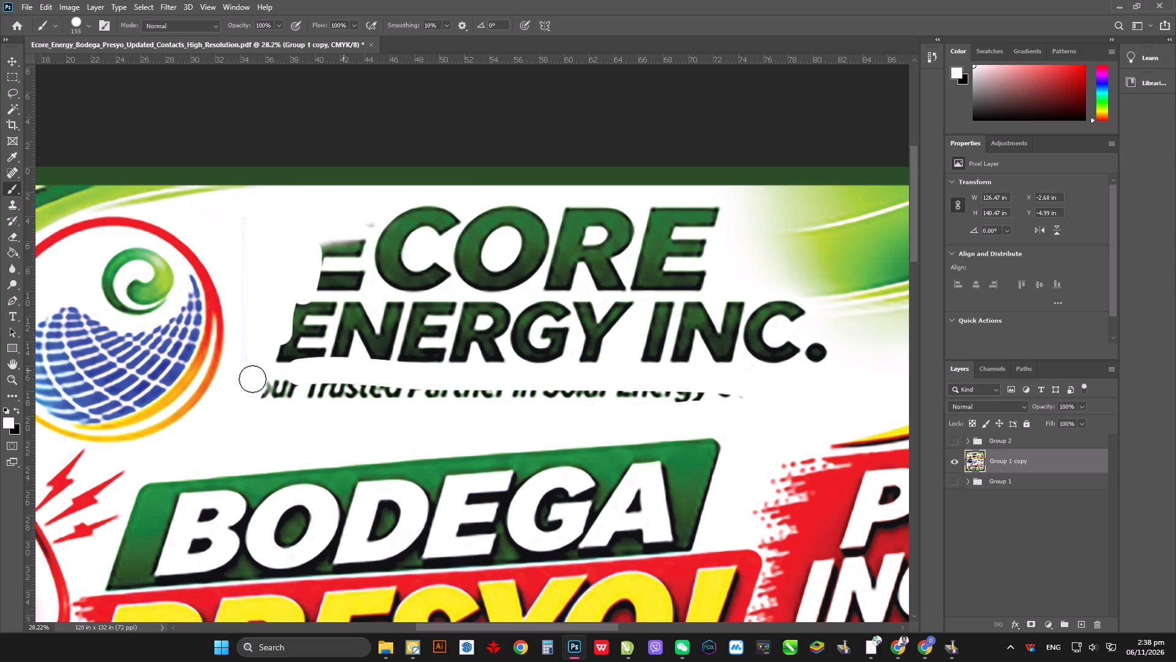
pyautogui.moveTo(252, 379); pyautogui.dragTo(540, 378)
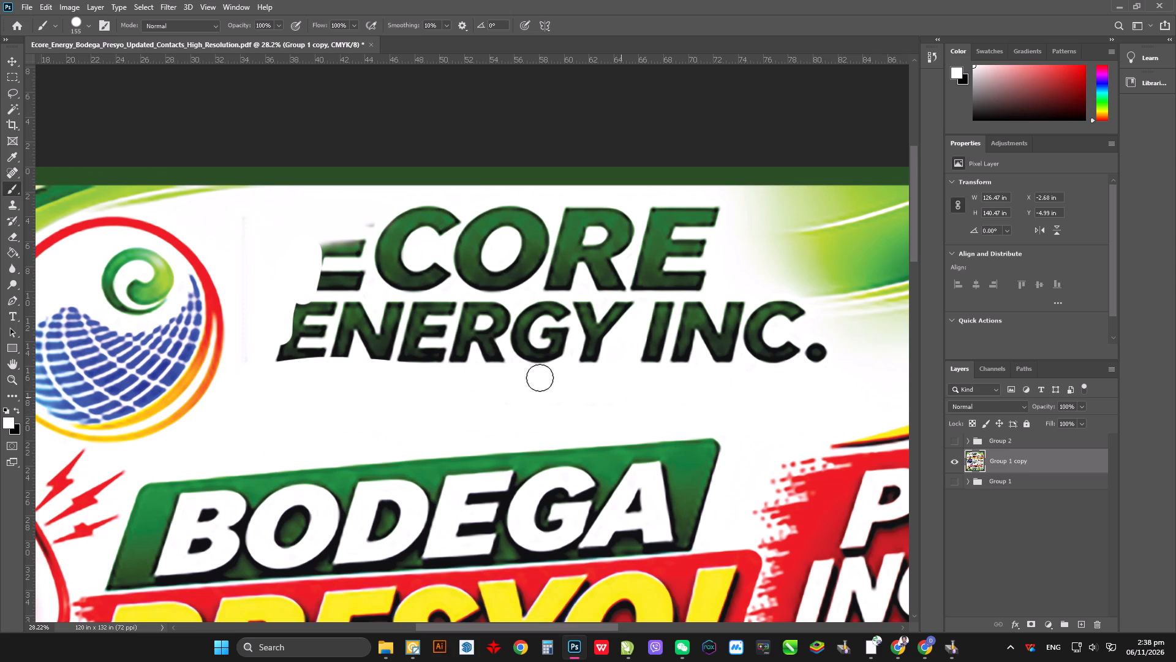
pyautogui.moveTo(540, 378); pyautogui.dragTo(610, 395)
# Paint white over the letters ECO of ECORE and ENERG of ENERGY on the Group 1 copy layer.
pyautogui.moveTo(280, 359); pyautogui.dragTo(323, 253)
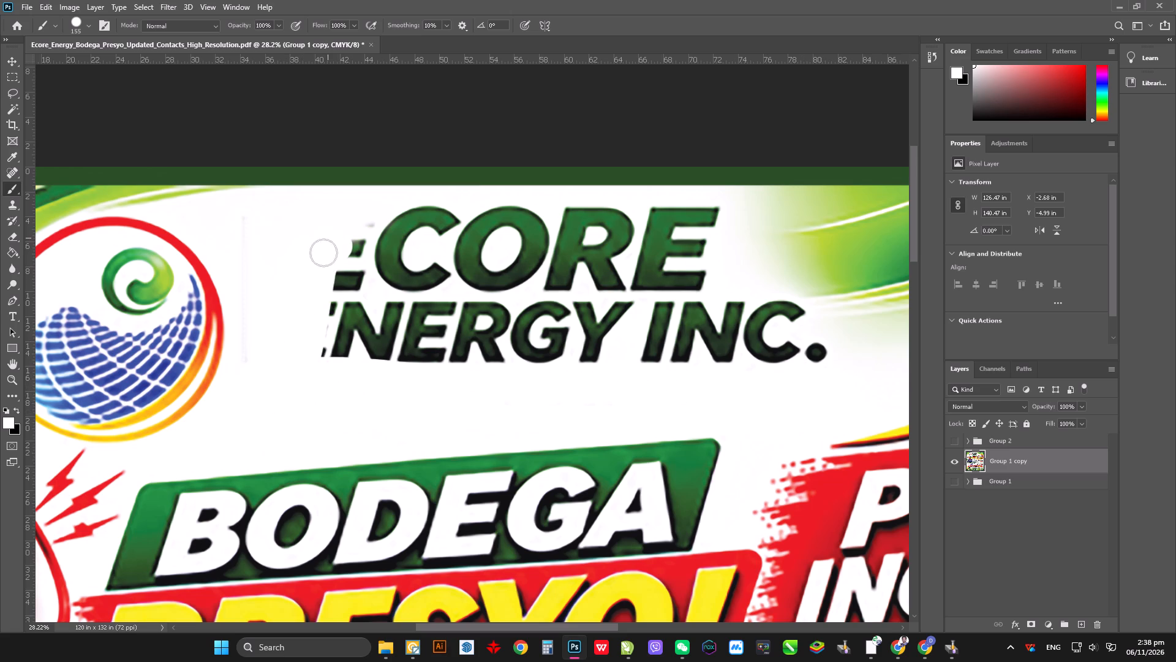
pyautogui.moveTo(323, 253); pyautogui.dragTo(380, 332)
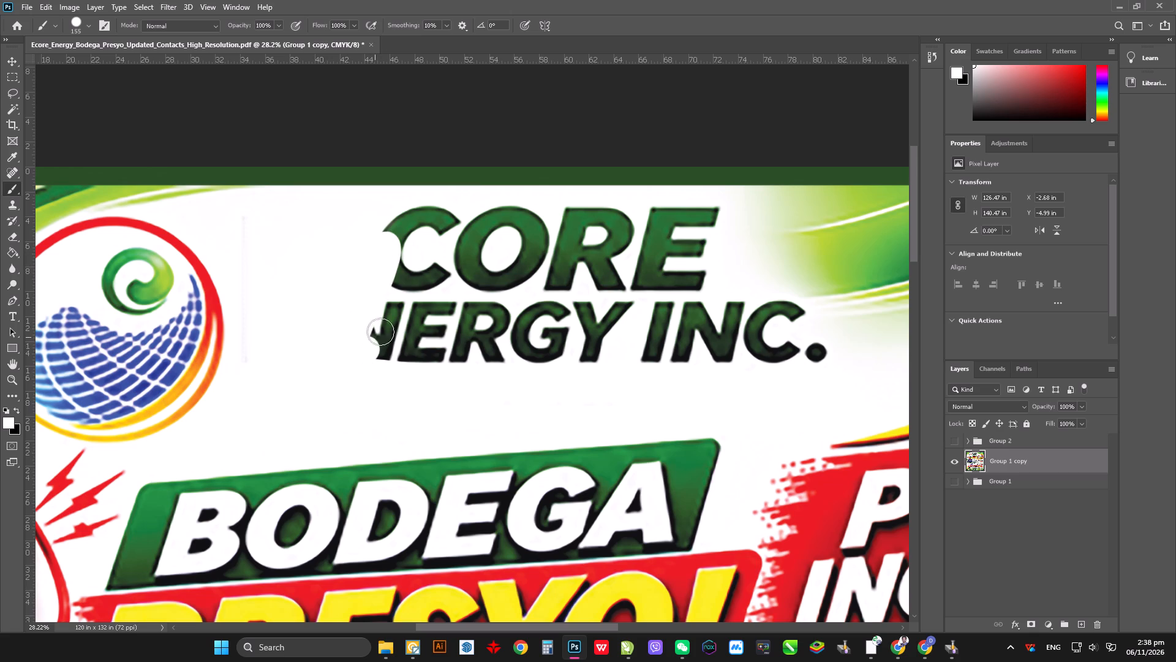
pyautogui.moveTo(380, 332); pyautogui.dragTo(453, 216)
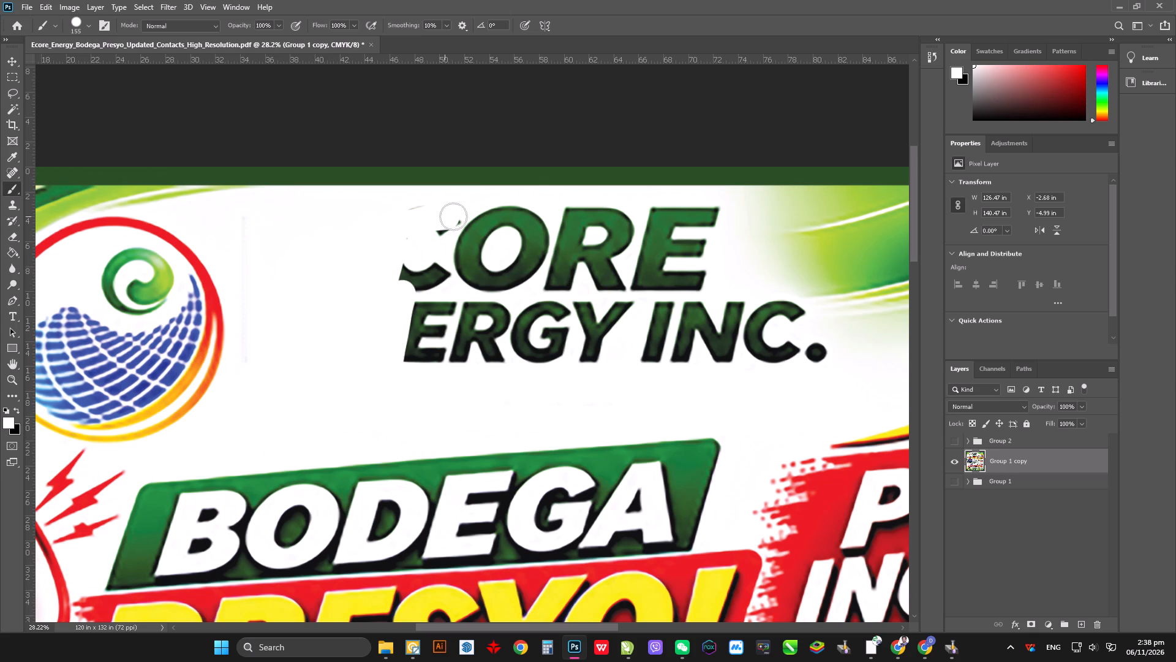
pyautogui.moveTo(453, 216); pyautogui.dragTo(414, 333)
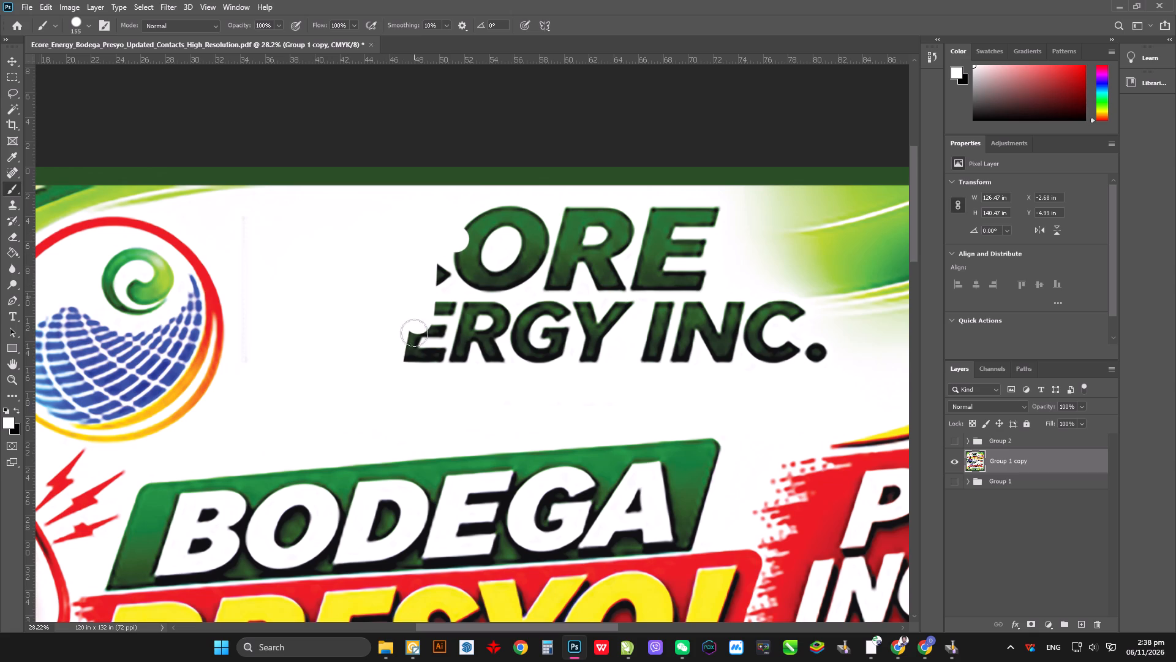
pyautogui.moveTo(414, 333); pyautogui.dragTo(444, 360)
pyautogui.moveTo(450, 365); pyautogui.dragTo(459, 281)
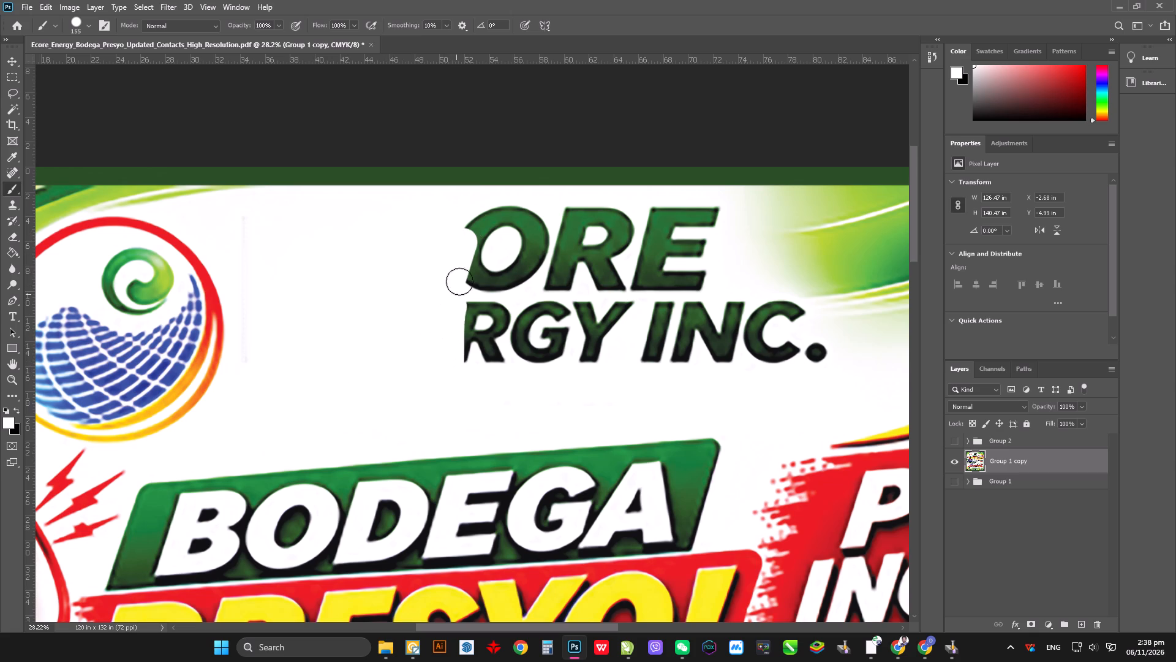
pyautogui.moveTo(459, 281); pyautogui.dragTo(473, 370)
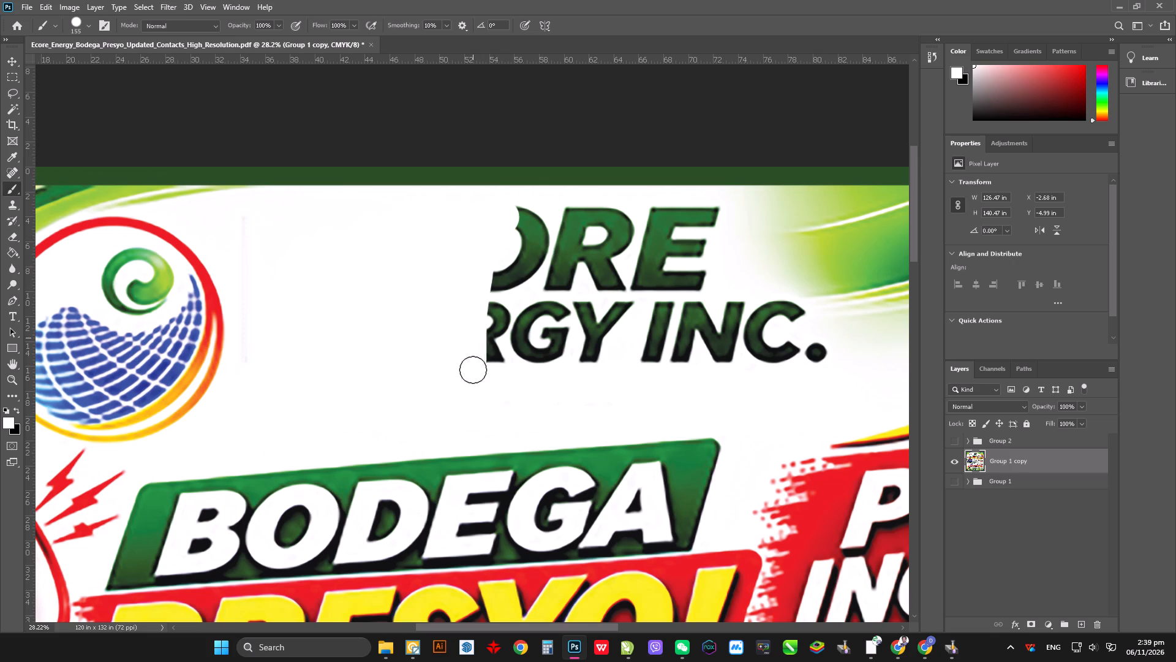
pyautogui.moveTo(473, 370); pyautogui.dragTo(505, 344)
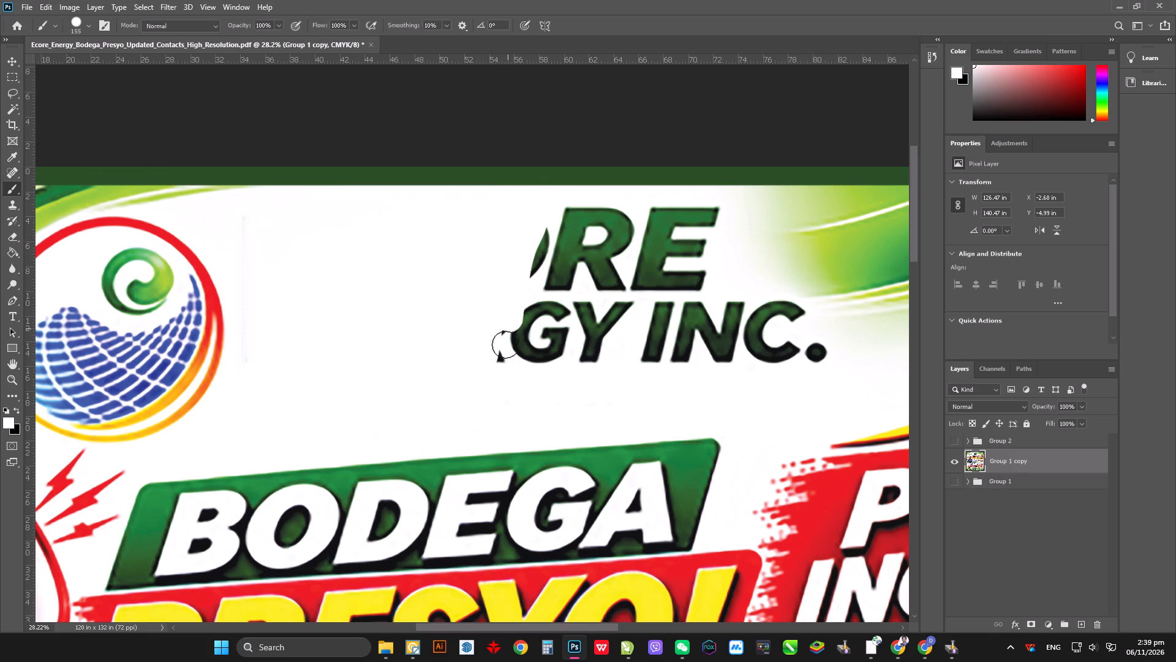
pyautogui.moveTo(505, 344); pyautogui.dragTo(540, 317)
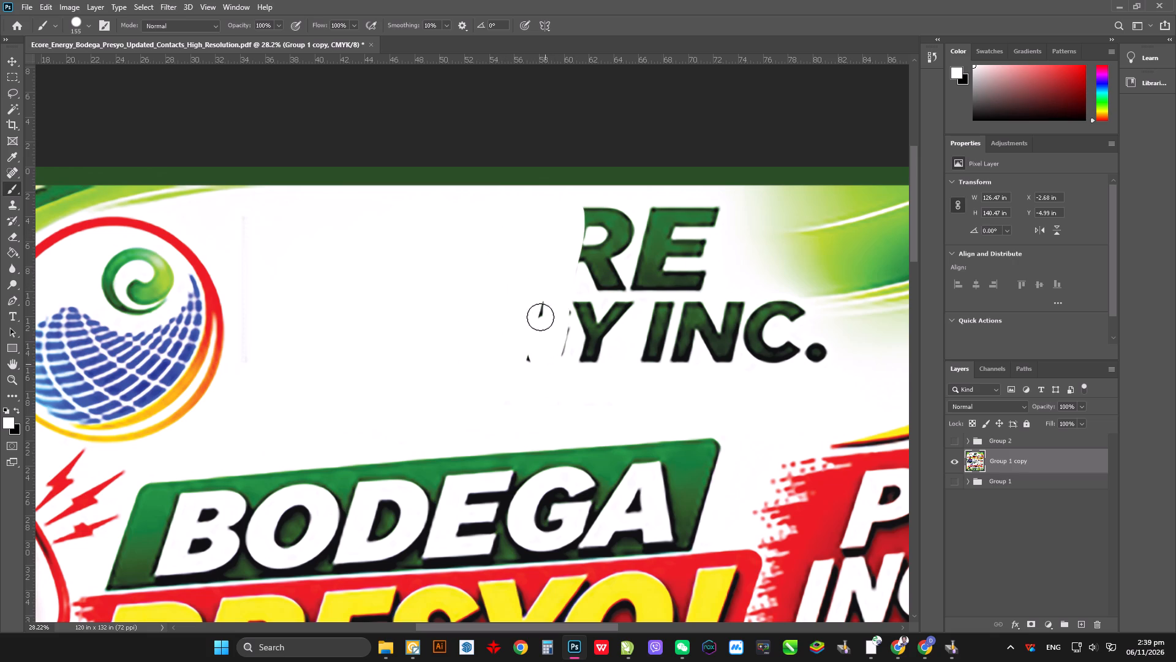
# Paint white over the remaining RE of ECORE, the Y of ENERGY and the word INC. with its full stop.
pyautogui.moveTo(540, 317); pyautogui.dragTo(611, 254)
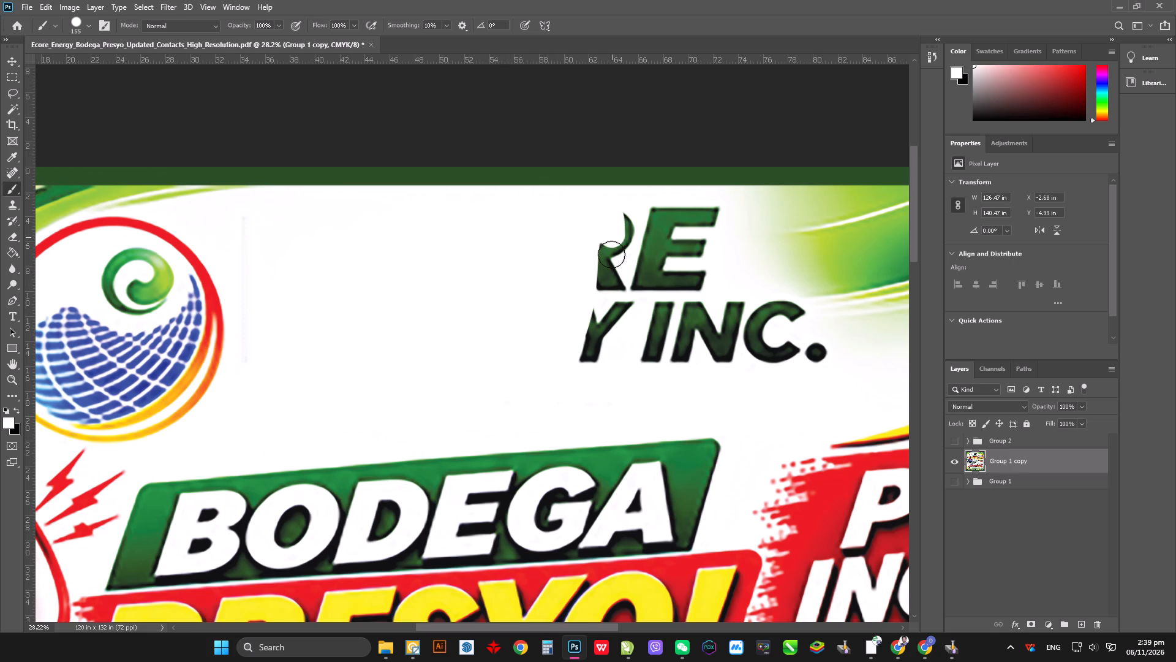
pyautogui.moveTo(611, 254); pyautogui.dragTo(631, 215)
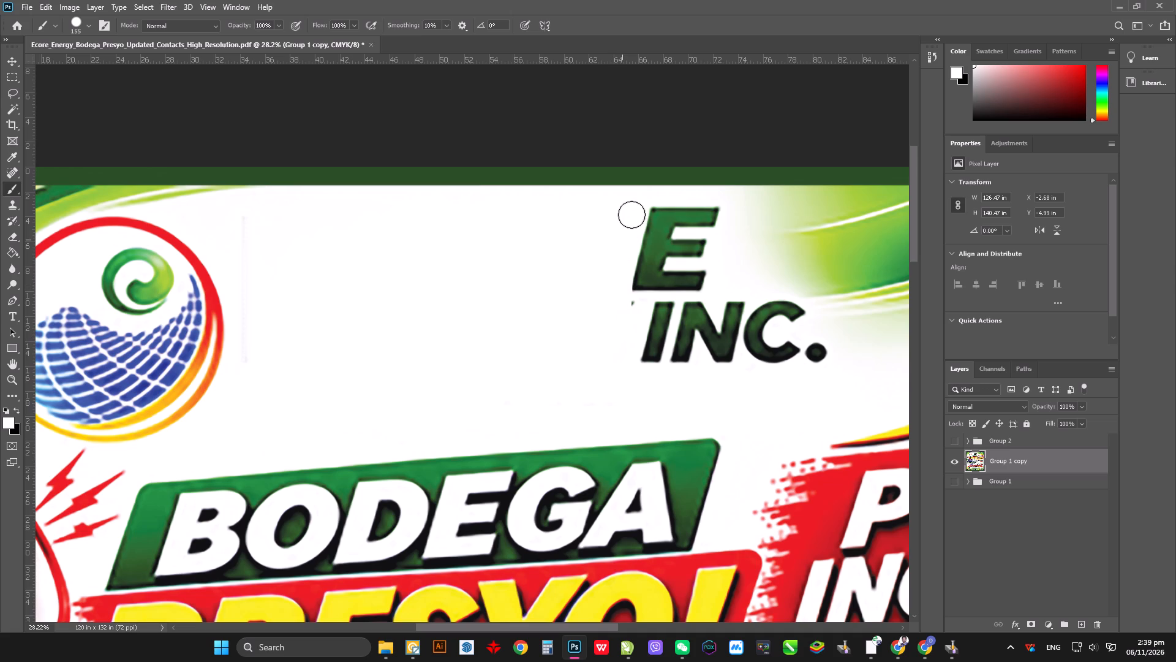
pyautogui.moveTo(631, 215); pyautogui.dragTo(669, 278)
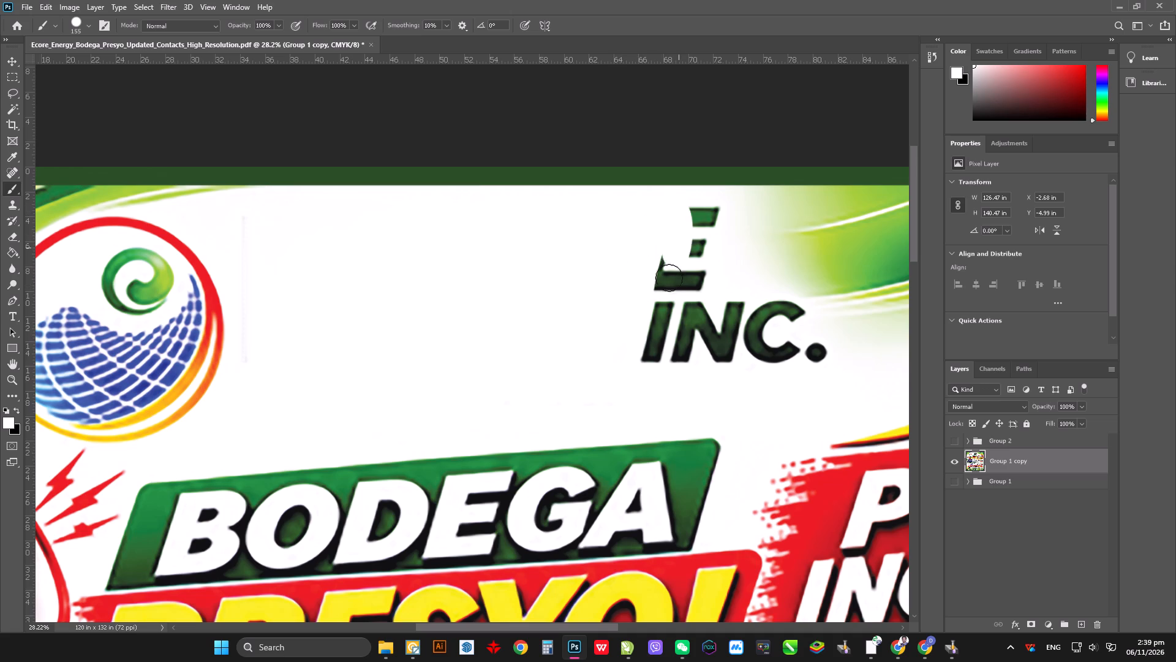
pyautogui.moveTo(669, 278); pyautogui.dragTo(709, 272)
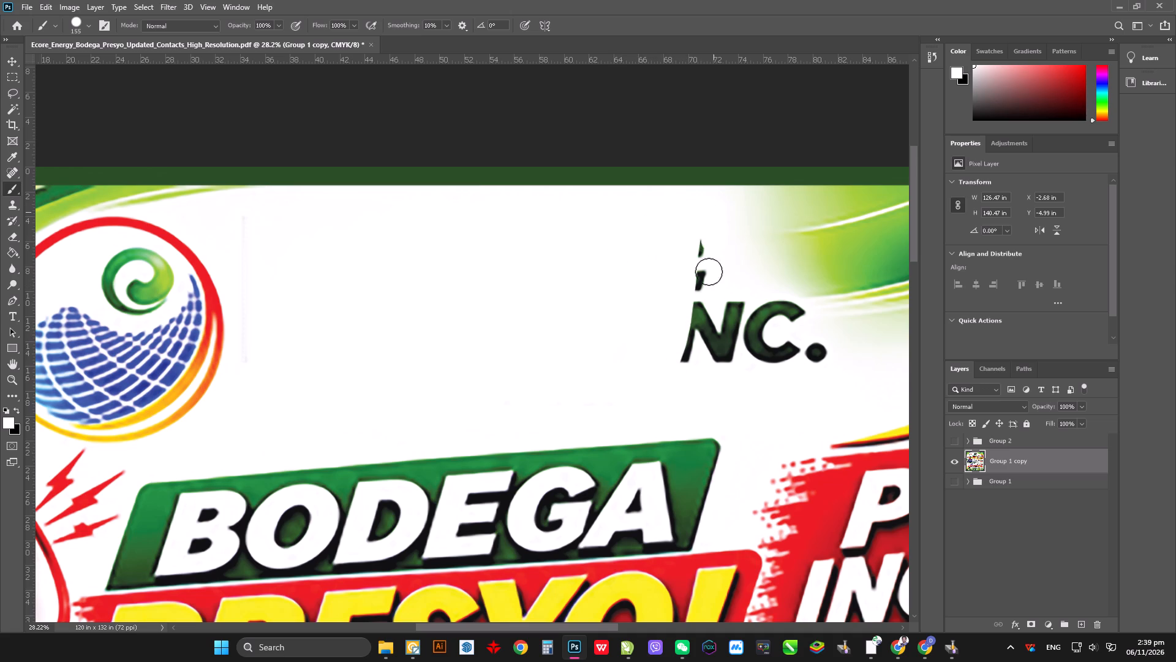
pyautogui.moveTo(709, 272); pyautogui.dragTo(724, 311)
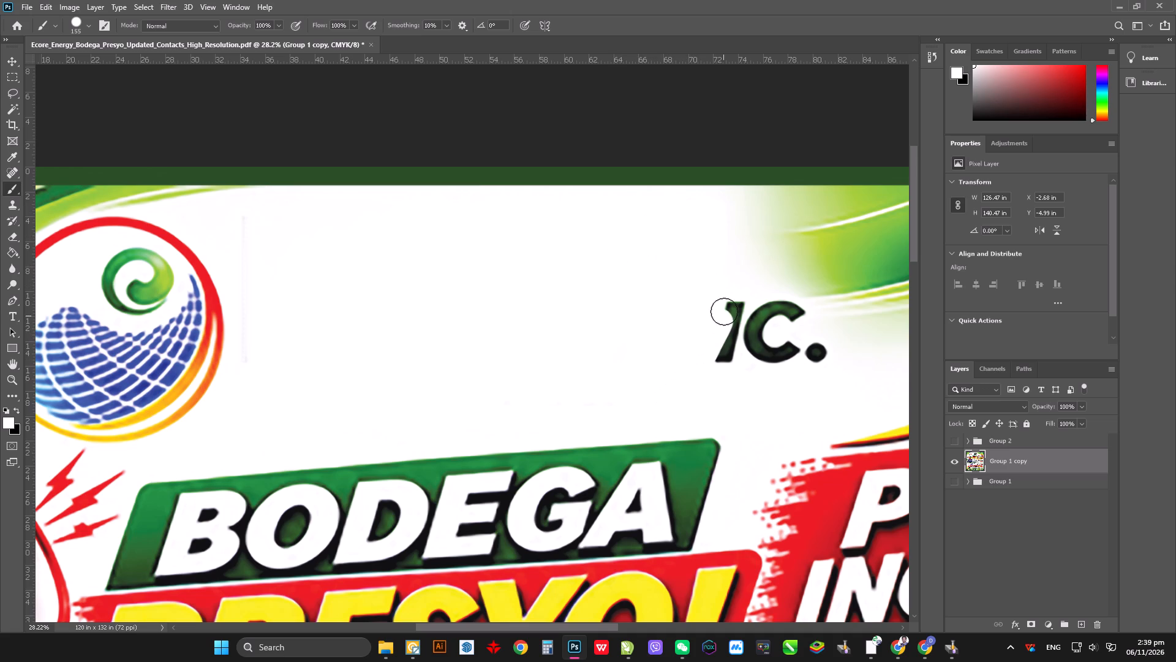
pyautogui.moveTo(724, 311); pyautogui.dragTo(724, 312)
pyautogui.moveTo(728, 311); pyautogui.dragTo(738, 306)
pyautogui.moveTo(821, 357); pyautogui.dragTo(783, 360)
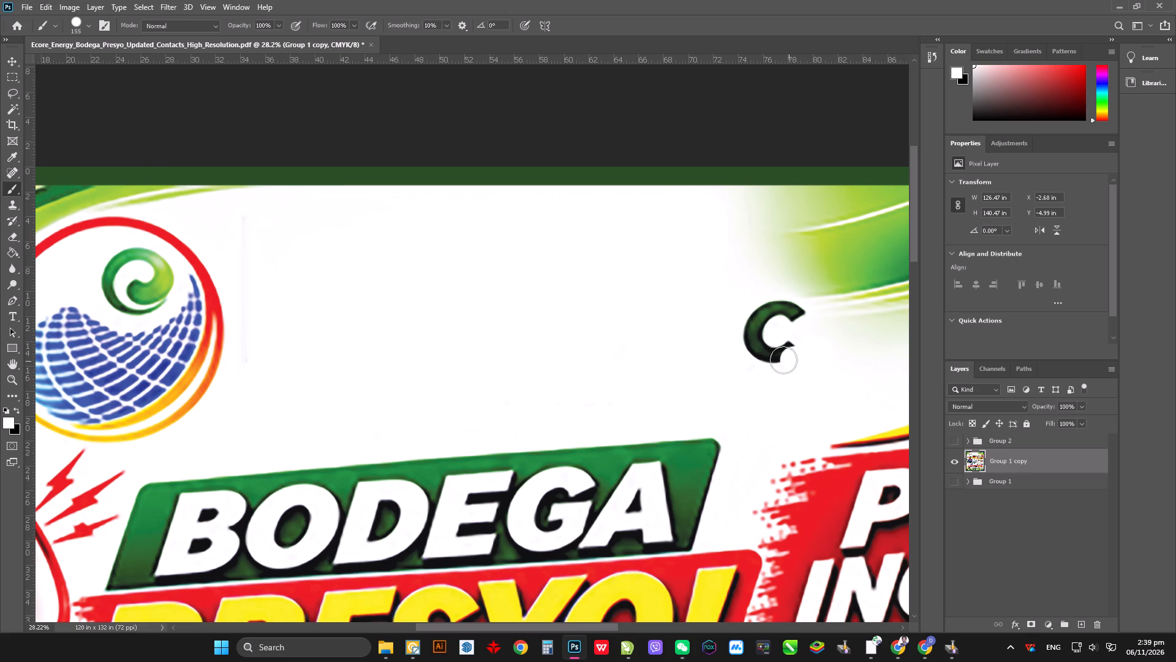
pyautogui.moveTo(783, 360); pyautogui.dragTo(794, 314)
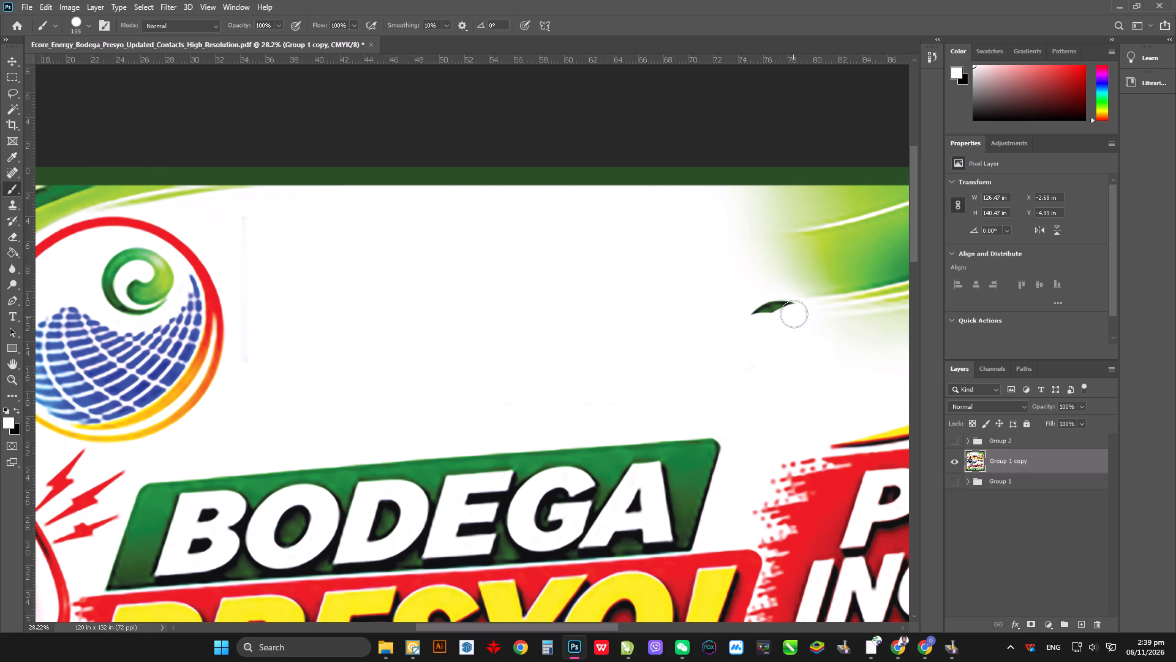
pyautogui.moveTo(794, 314); pyautogui.dragTo(713, 324)
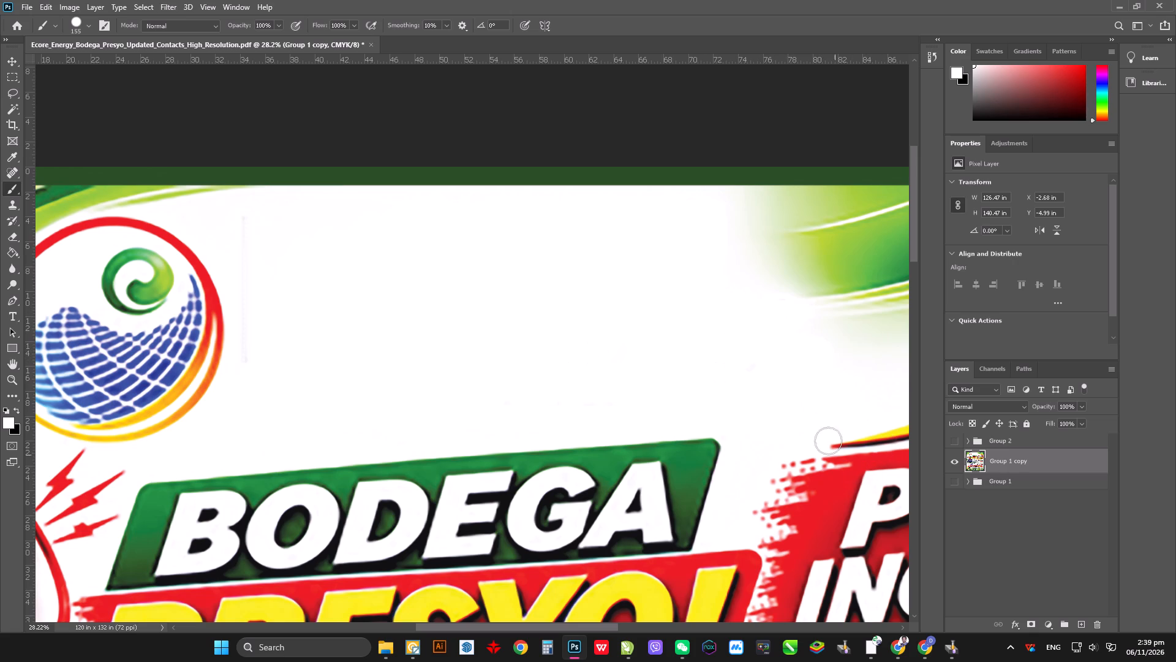
# Show Group 2 again over the painted-out header and switch to the Move tool.
pyautogui.click(952, 439)
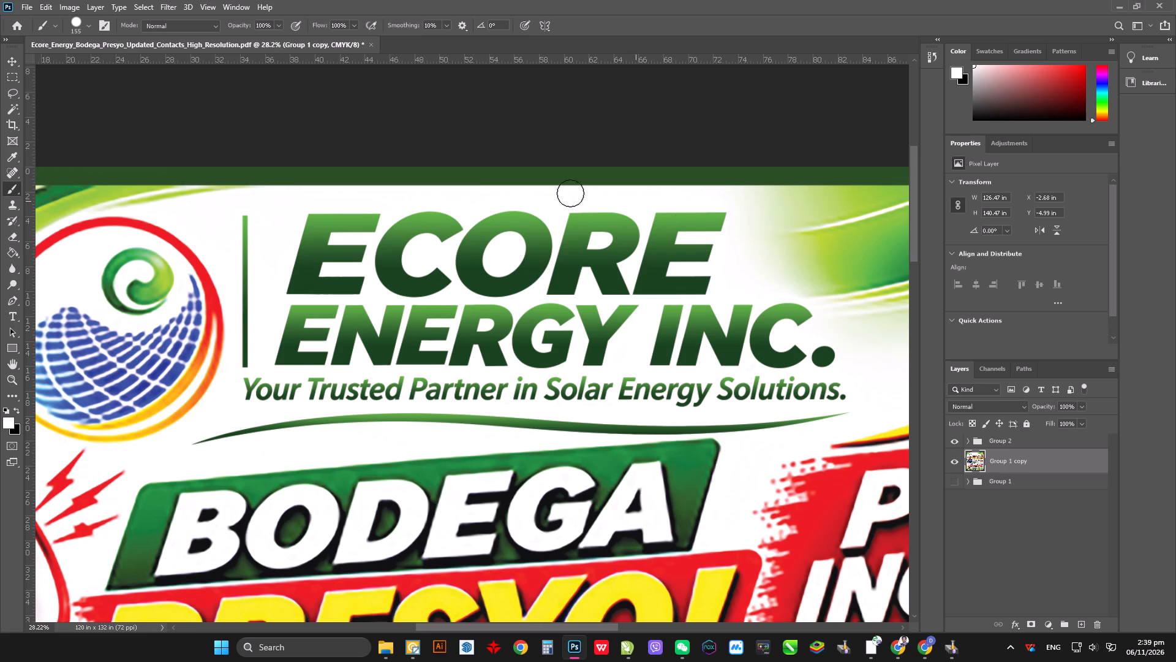
pyautogui.scroll(-5, 512, 203)
pyautogui.press('x')
pyautogui.click(8, 66)
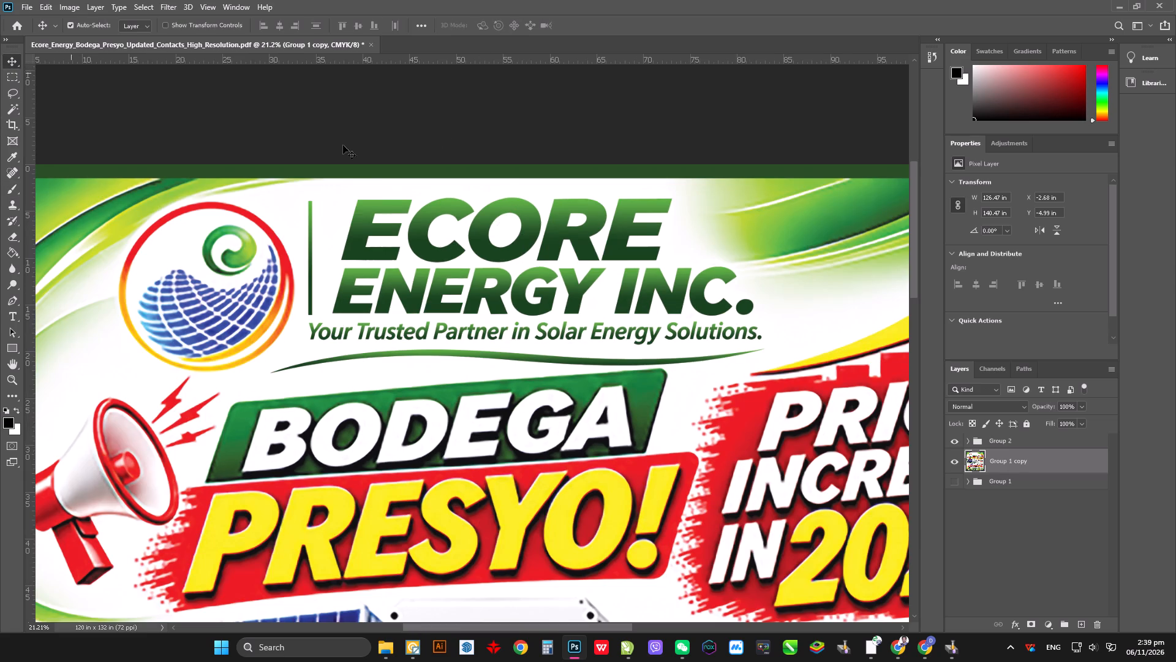
pyautogui.keyDown('alt'); pyautogui.scroll(-8, 734, 313); pyautogui.keyUp('alt')
pyautogui.keyDown('alt'); pyautogui.scroll(-3, 221, 247); pyautogui.keyUp('alt')
pyautogui.keyDown('alt'); pyautogui.scroll(18, 434, 148); pyautogui.keyUp('alt')
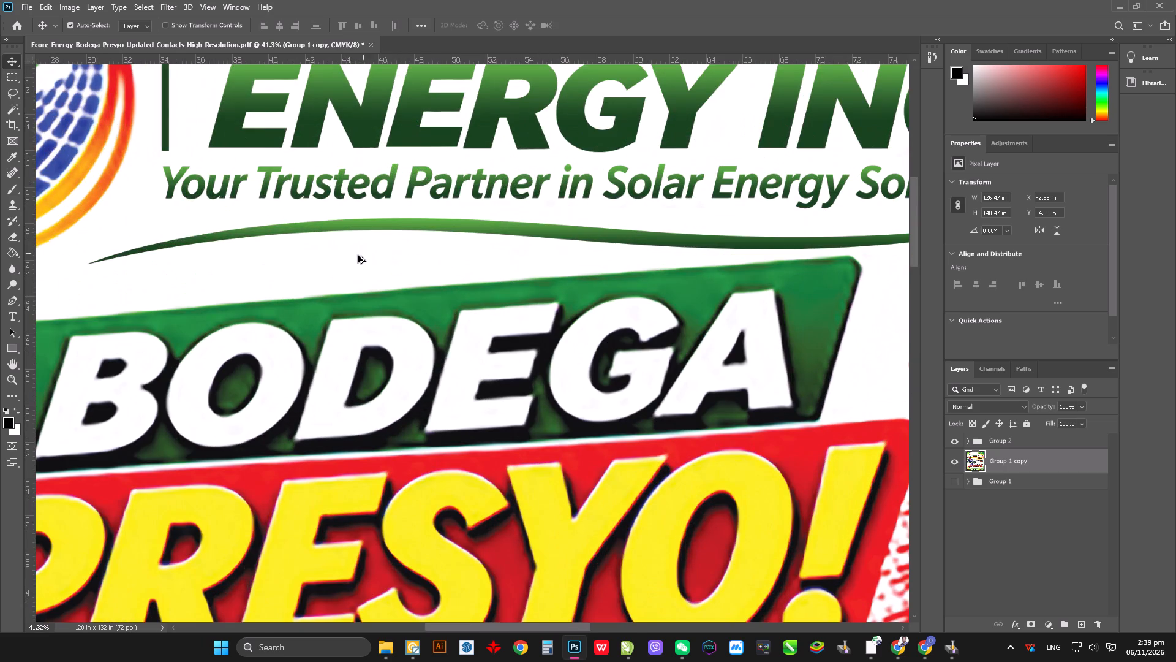
pyautogui.keyDown('alt'); pyautogui.scroll(-6, 342, 262); pyautogui.keyUp('alt')
pyautogui.keyDown('alt'); pyautogui.scroll(3, 581, 236); pyautogui.keyUp('alt')
# Add a black Multiply drop shadow to Group 2 with 100% opacity and a 90° angle.
pyautogui.click(995, 443)
pyautogui.rightClick(995, 443)
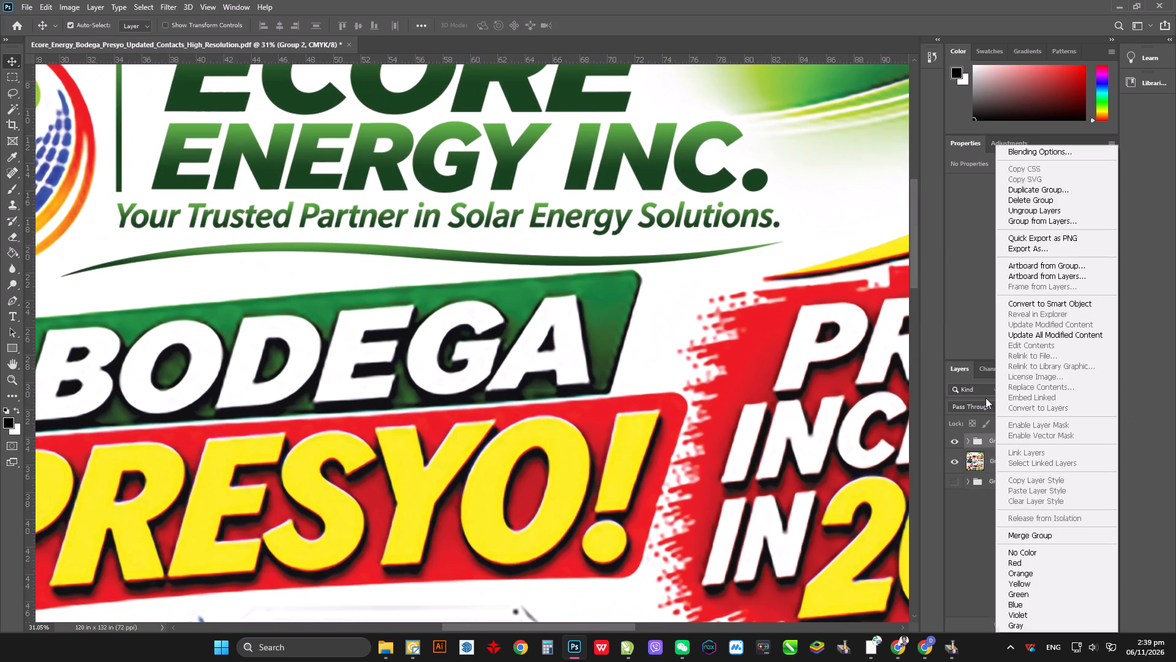
pyautogui.click(1023, 152)
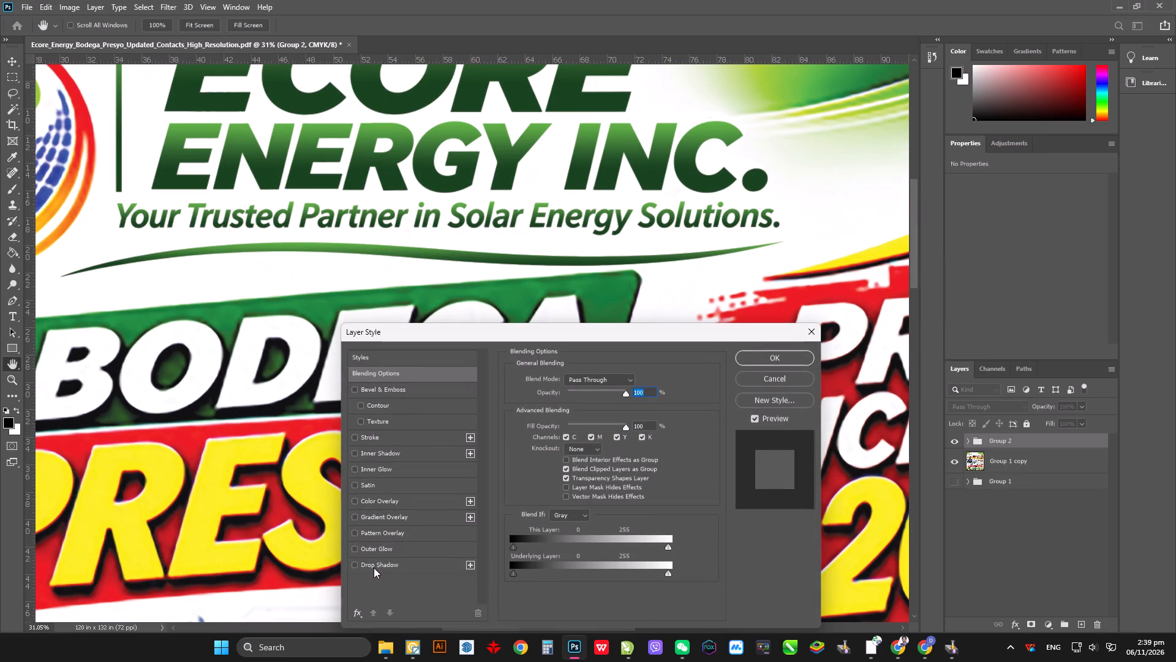
pyautogui.click(374, 564)
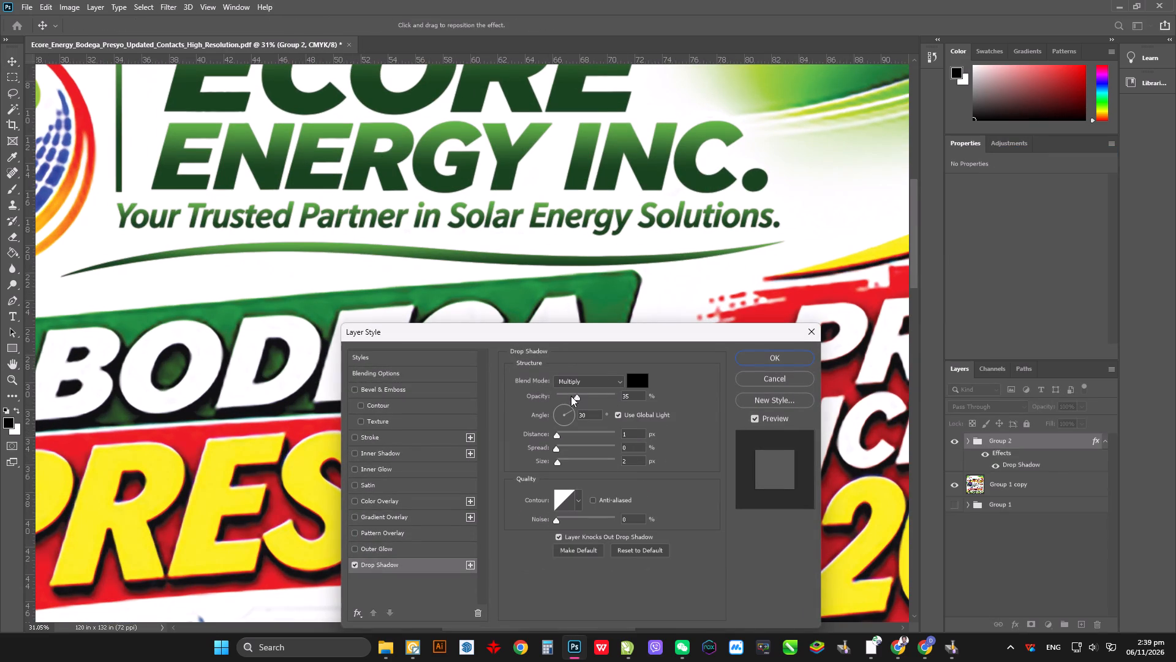
pyautogui.moveTo(572, 398); pyautogui.dragTo(592, 403)
pyautogui.click(573, 391)
pyautogui.click(549, 394)
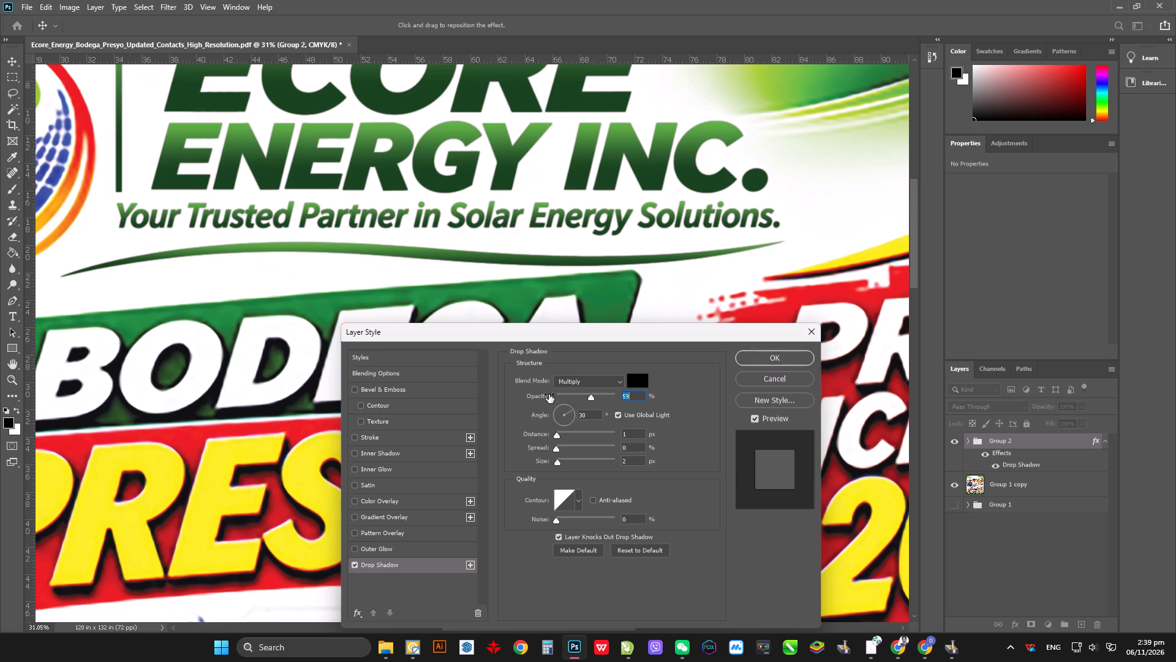
pyautogui.click(565, 433)
pyautogui.click(576, 435)
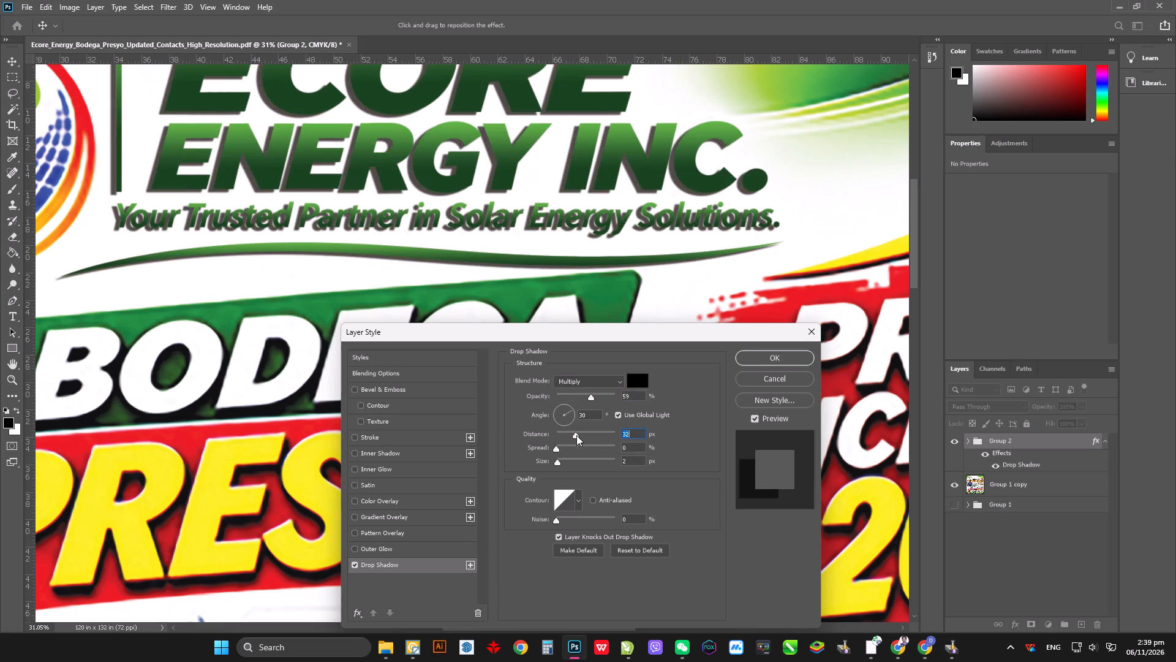
pyautogui.tripleClick(569, 435)
pyautogui.click(567, 435)
pyautogui.moveTo(590, 398); pyautogui.dragTo(653, 400)
pyautogui.moveTo(633, 435); pyautogui.dragTo(589, 433)
pyautogui.moveTo(589, 420); pyautogui.dragTo(551, 413)
pyautogui.write('90')
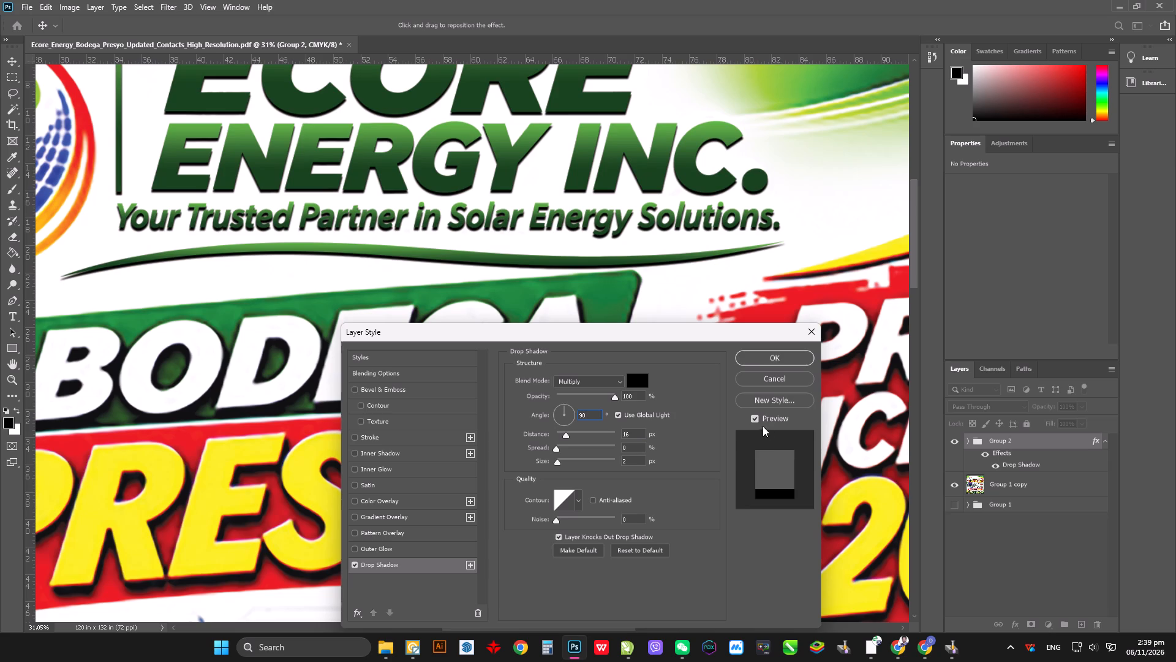
# Set Group 2's drop shadow to 6 px distance, 0 px size and 2% spread, and apply the layer style.
pyautogui.moveTo(638, 435); pyautogui.dragTo(606, 435)
pyautogui.scroll(-12, 629, 434)
pyautogui.scroll(2, 628, 434)
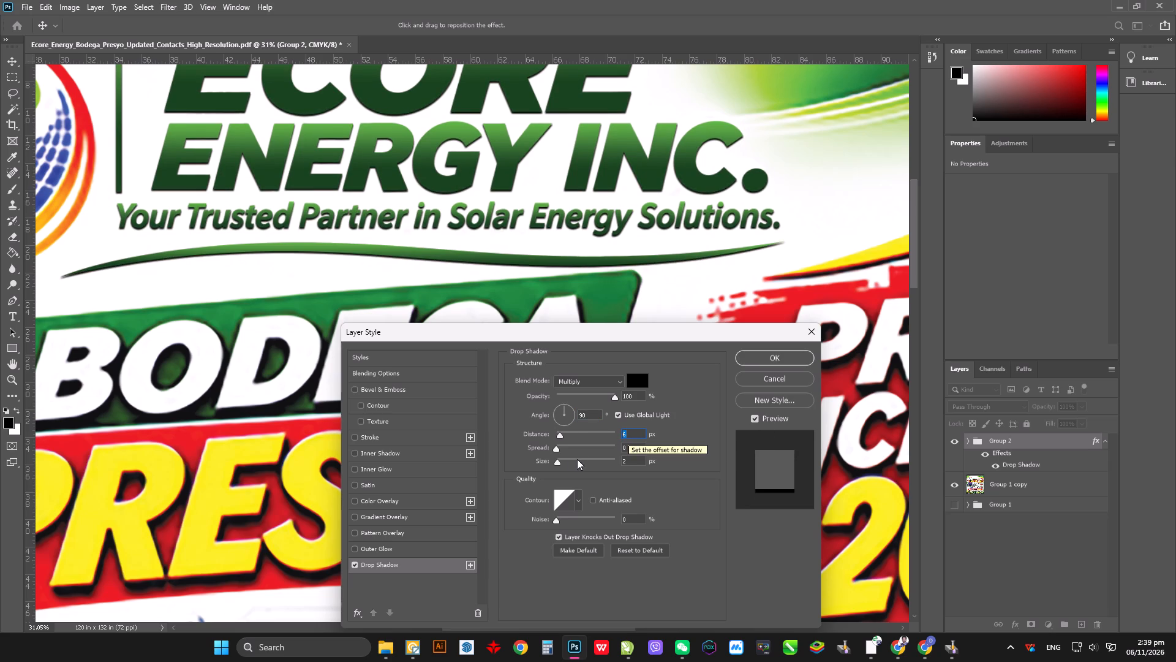
pyautogui.moveTo(628, 460); pyautogui.dragTo(581, 459)
pyautogui.scroll(-2, 627, 457)
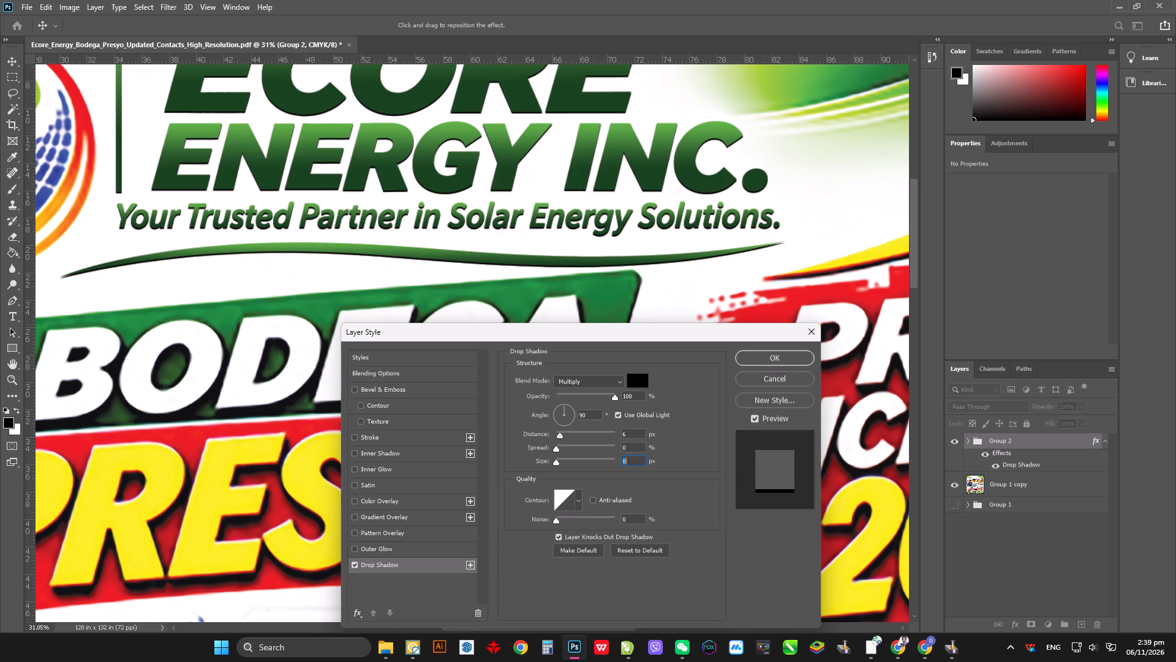
pyautogui.moveTo(631, 446); pyautogui.dragTo(586, 452)
pyautogui.scroll(2, 633, 453)
pyautogui.scroll(-1, 632, 449)
pyautogui.scroll(1, 632, 449)
pyautogui.click(787, 359)
# Examine the header lettering with its drop shadow and the round emblem beside it, close up and against the whole poster.
pyautogui.keyDown('alt'); pyautogui.scroll(-5, 604, 327); pyautogui.keyUp('alt')
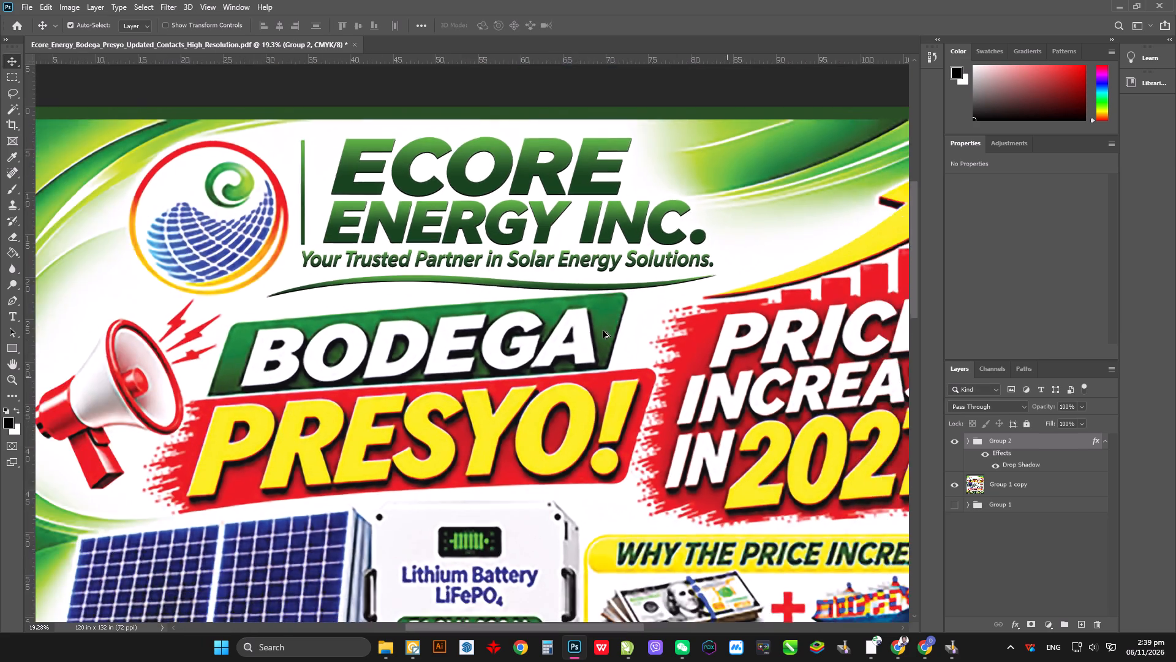
pyautogui.keyDown('alt'); pyautogui.scroll(-4, 603, 330); pyautogui.keyUp('alt')
pyautogui.keyDown('alt'); pyautogui.scroll(20, 488, 232); pyautogui.keyUp('alt')
pyautogui.keyDown('alt'); pyautogui.scroll(4, 488, 232); pyautogui.keyUp('alt')
pyautogui.keyDown('alt'); pyautogui.scroll(-3, 500, 344); pyautogui.keyUp('alt')
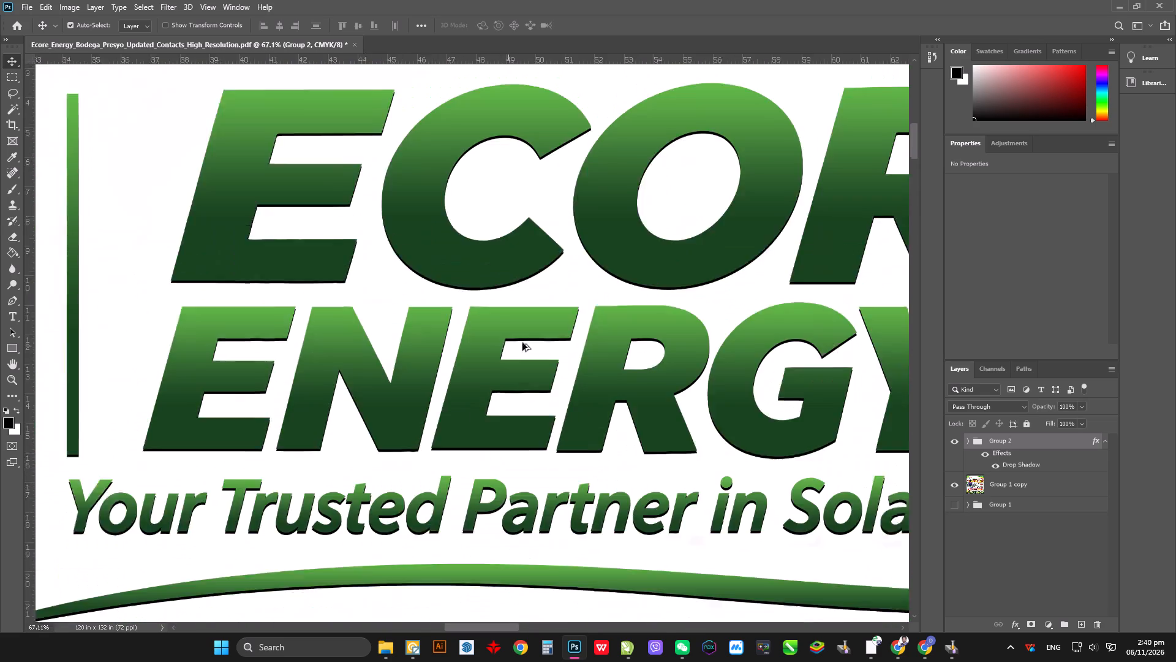
pyautogui.keyDown('alt'); pyautogui.scroll(-18, 522, 343); pyautogui.keyUp('alt')
pyautogui.keyDown('alt'); pyautogui.scroll(-9, 431, 411); pyautogui.keyUp('alt')
pyautogui.keyDown('alt'); pyautogui.scroll(6, 331, 156); pyautogui.keyUp('alt')
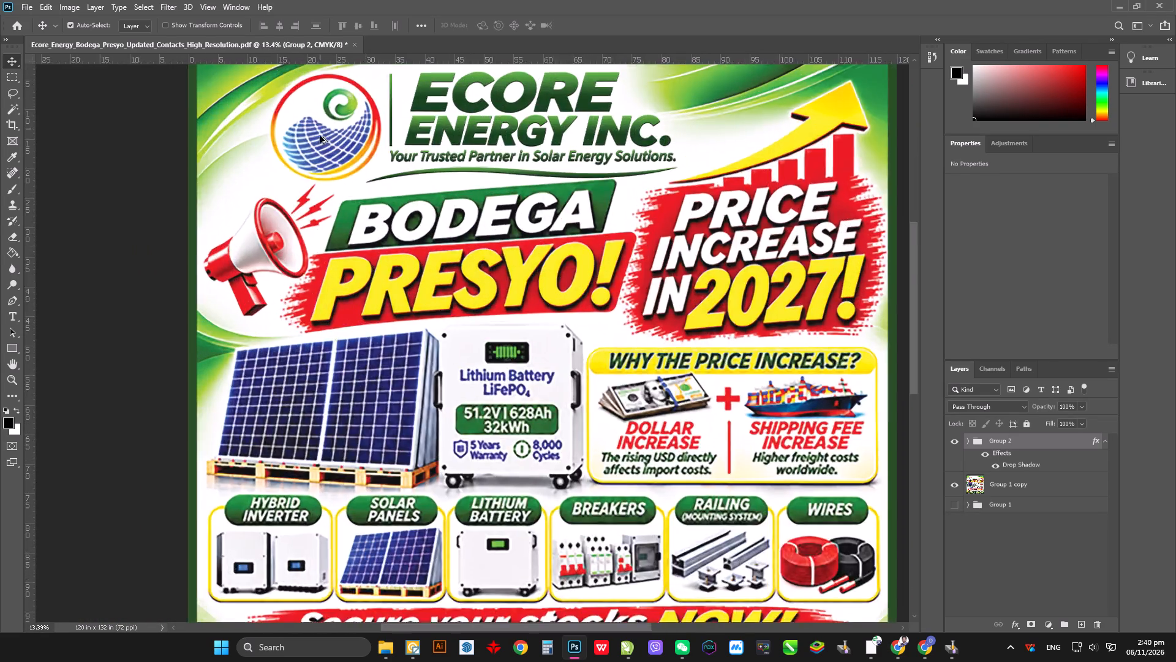
pyautogui.keyDown('alt'); pyautogui.scroll(-1, 328, 146); pyautogui.keyUp('alt')
pyautogui.keyDown('alt'); pyautogui.scroll(20, 330, 148); pyautogui.keyUp('alt')
pyautogui.keyDown('alt'); pyautogui.scroll(16, 330, 148); pyautogui.keyUp('alt')
pyautogui.keyDown('alt'); pyautogui.scroll(-1, 346, 273); pyautogui.keyUp('alt')
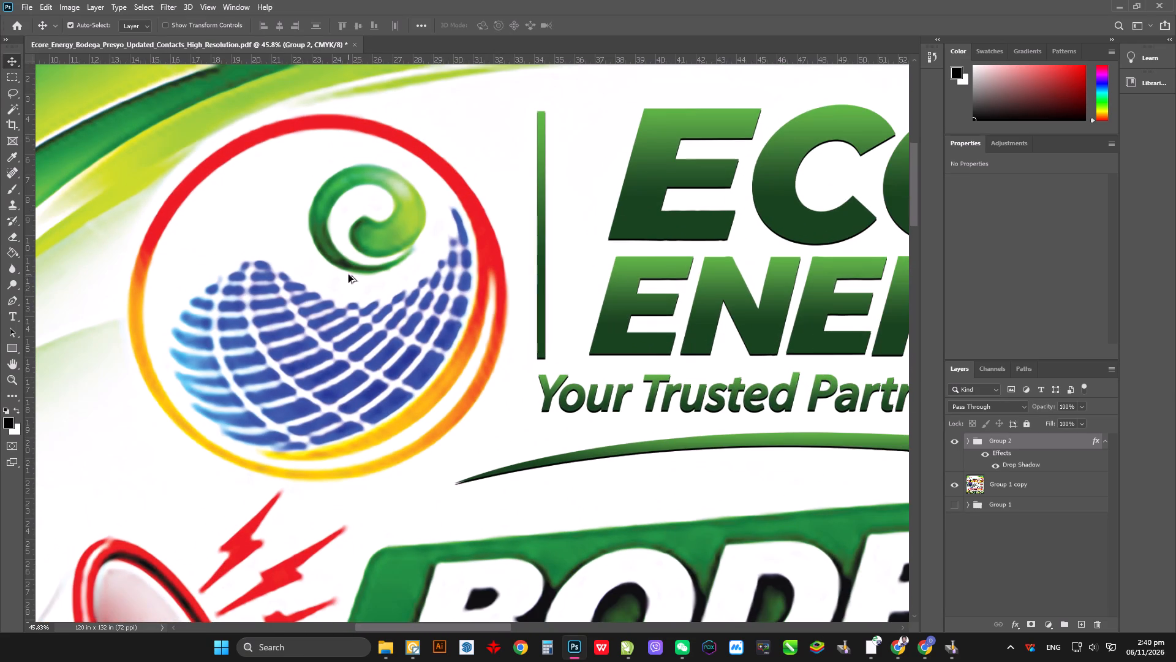
# Check the ECORE ENERGY INC folder inside the Boss Client desktop shortcut for the client's artwork files.
pyautogui.click(1175, 661)
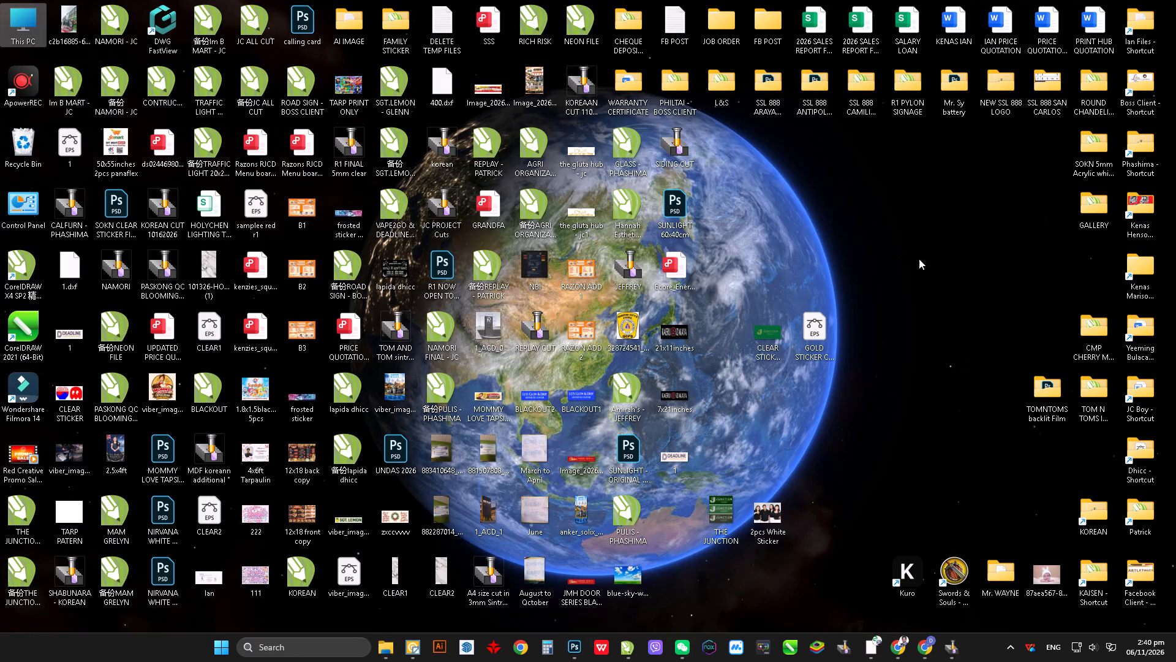
pyautogui.click(919, 252)
pyautogui.press('e')
pyautogui.press('e')
pyautogui.doubleClick(1153, 82)
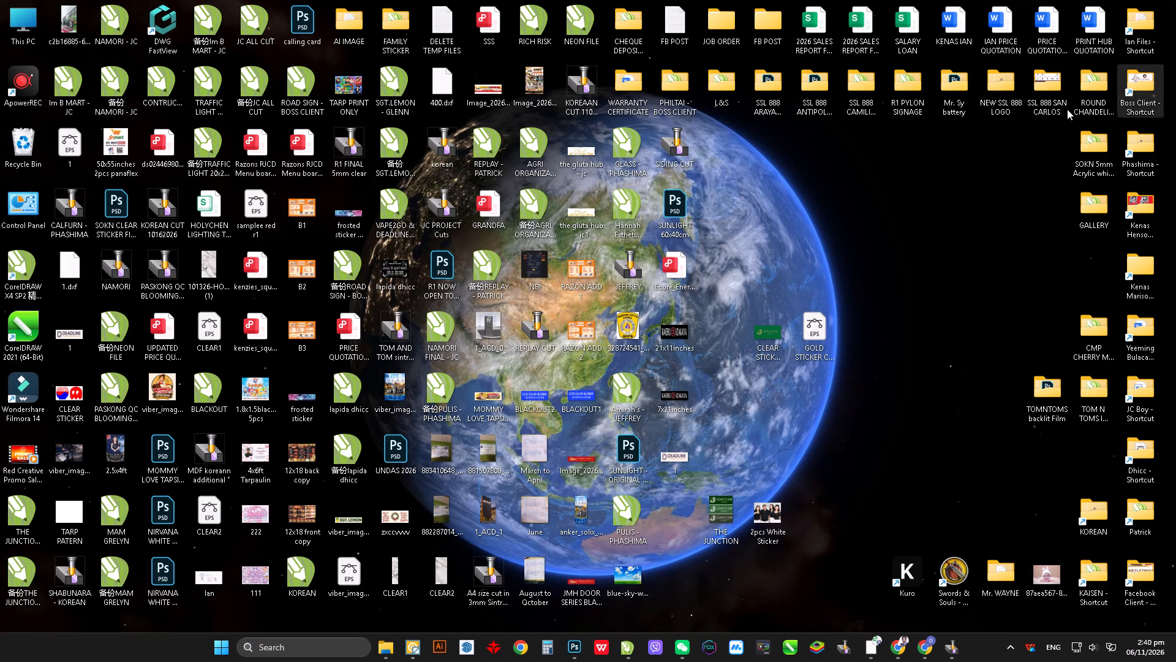
pyautogui.click(749, 189)
pyautogui.press('e')
pyautogui.press('e')
pyautogui.press('e')
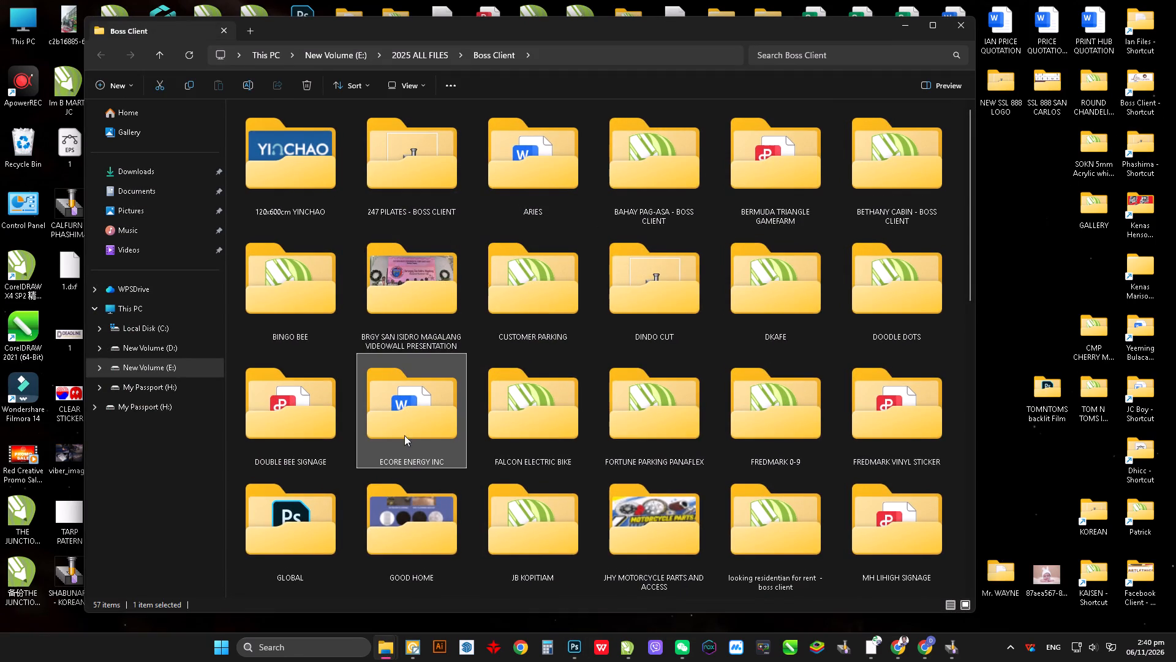
pyautogui.doubleClick(402, 413)
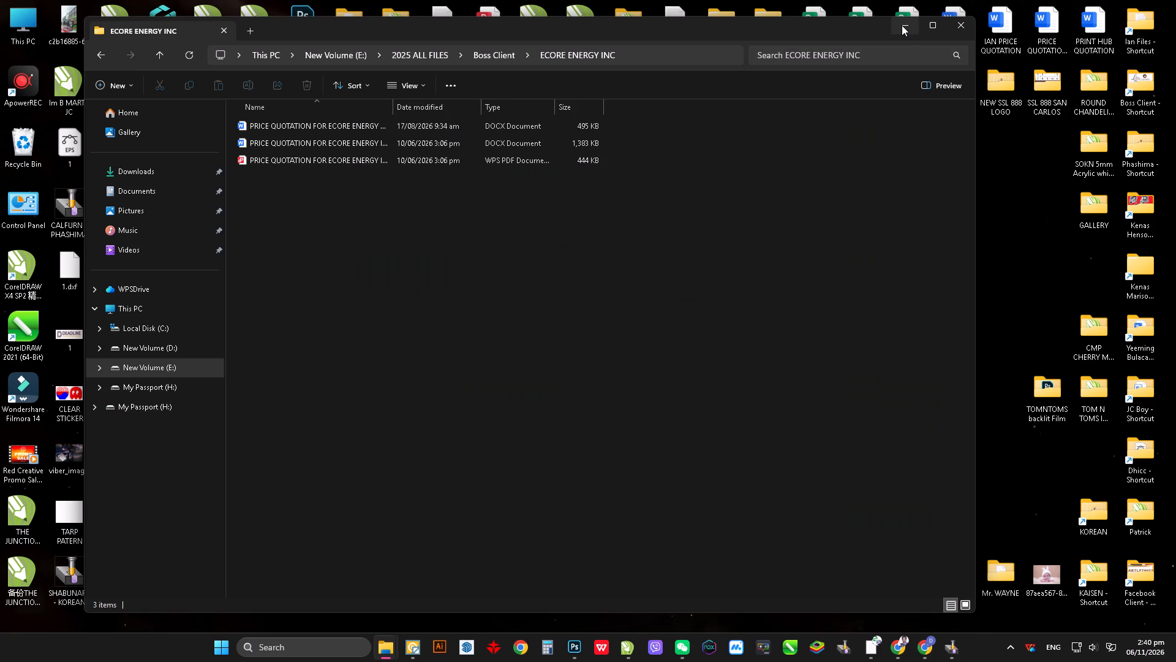
pyautogui.click(902, 25)
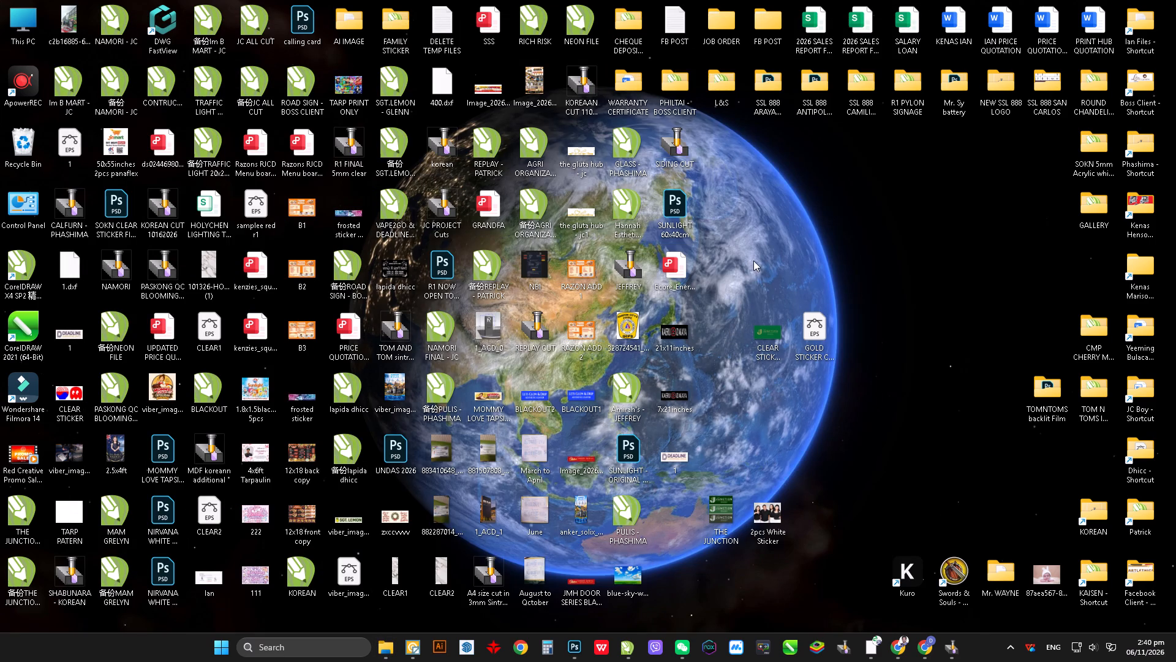
# Open the ECORE ENERGY INC folder on My Passport (H:), under .ALL LAYOUT FILES, 2025 ALL FILES, BOSS CLIENT.
pyautogui.doubleClick(26, 20)
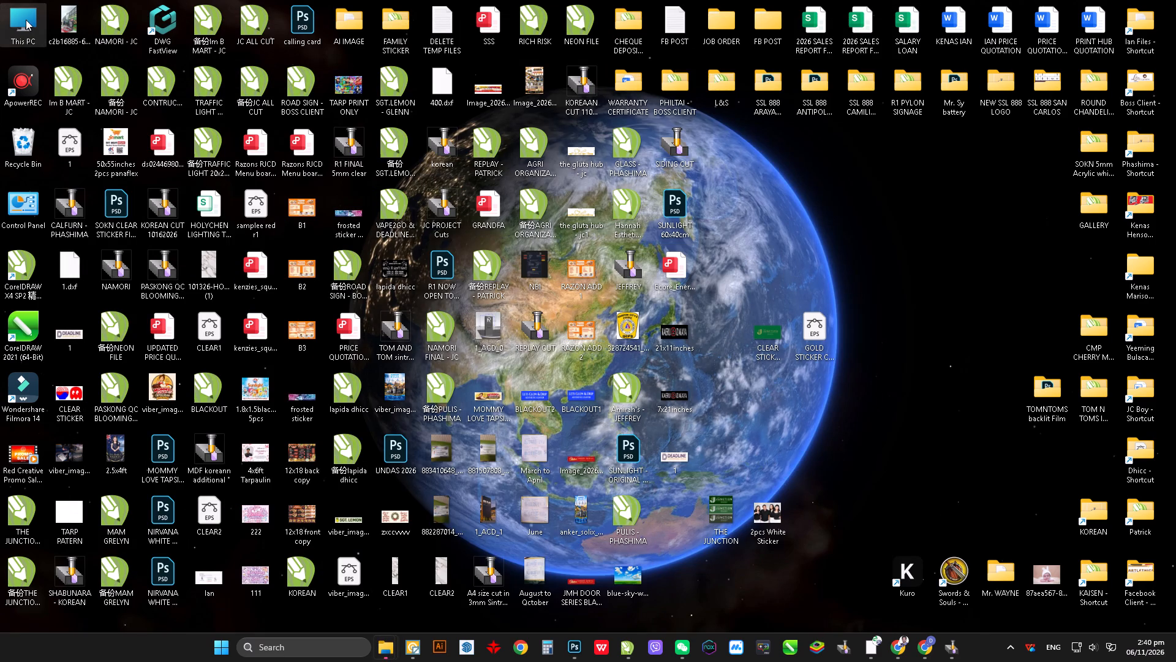
pyautogui.doubleClick(445, 161)
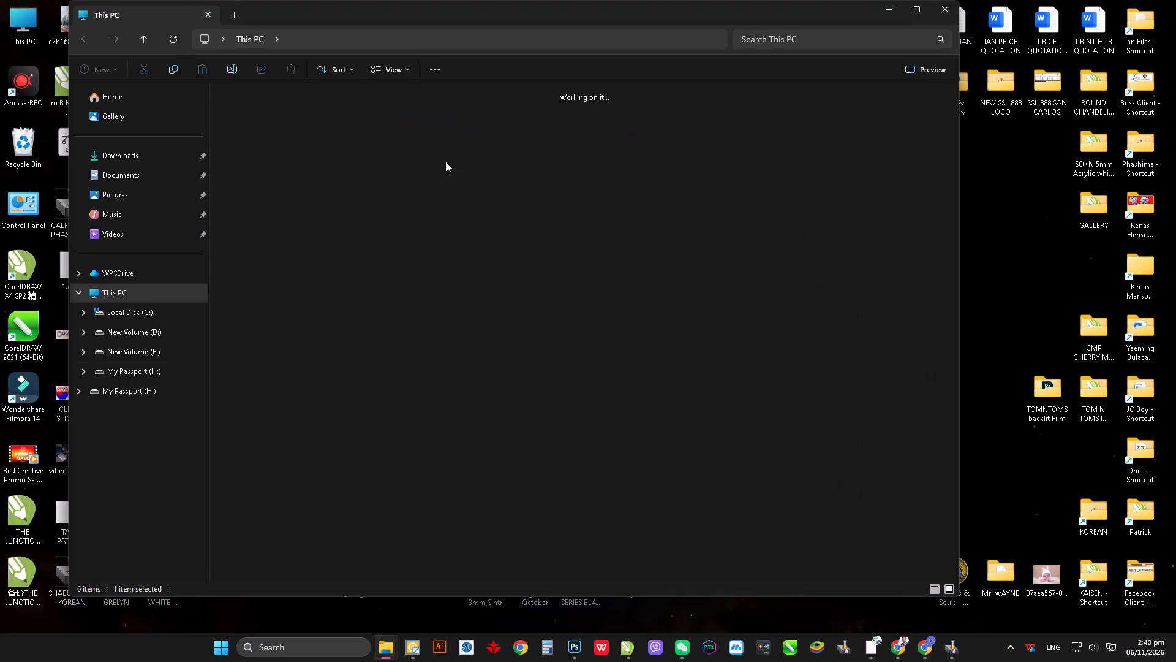
pyautogui.doubleClick(237, 193)
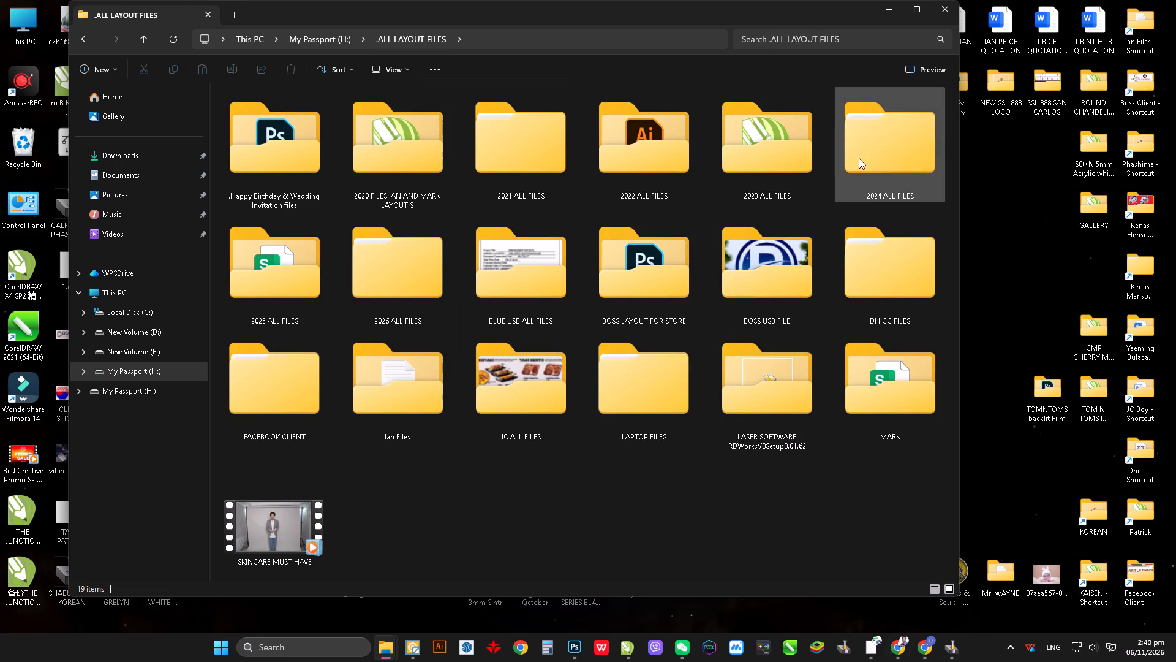
pyautogui.click(859, 158)
pyautogui.doubleClick(265, 267)
pyautogui.click(369, 140)
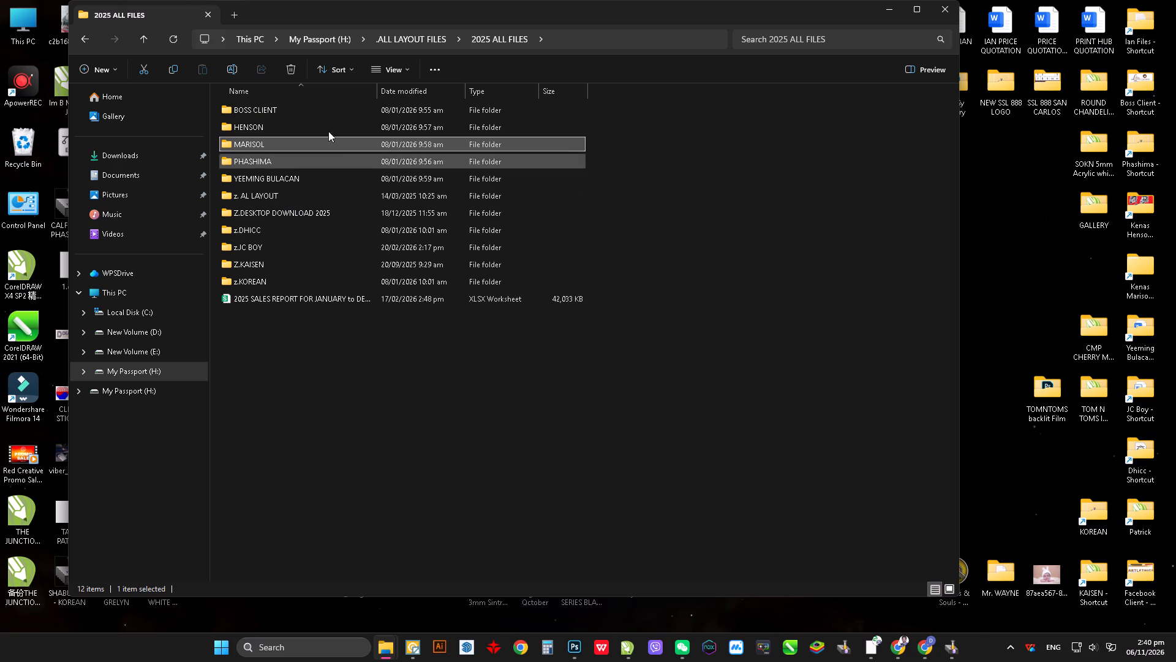
pyautogui.click(318, 110)
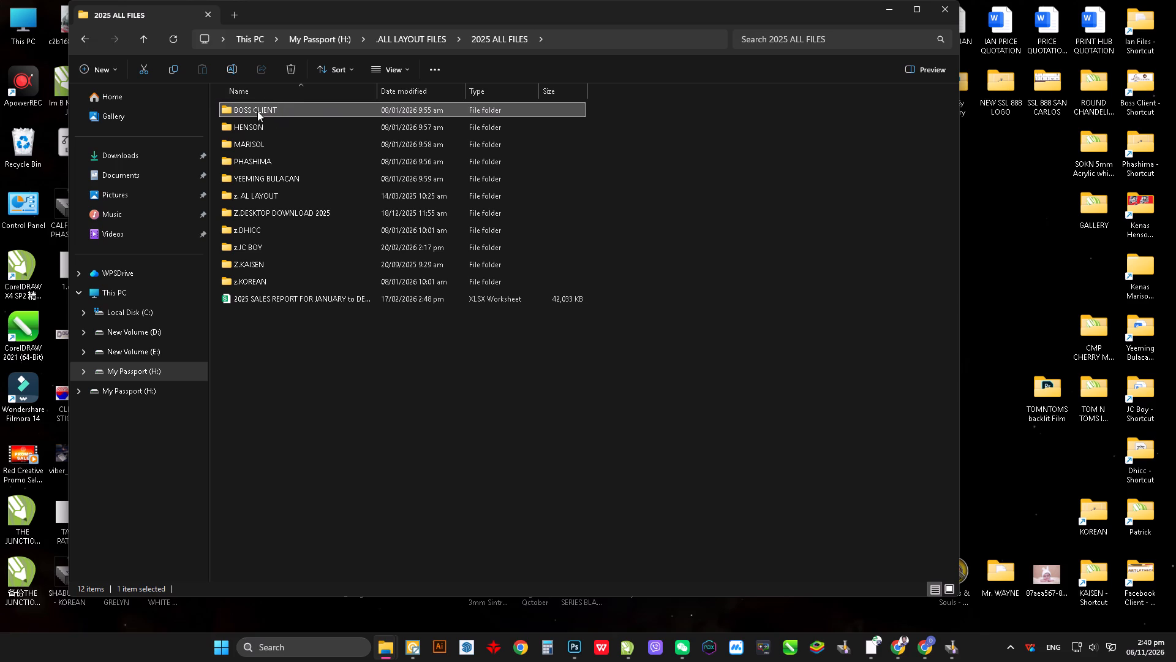
pyautogui.doubleClick(276, 108)
pyautogui.click(428, 210)
pyautogui.press('e')
pyautogui.press('e')
pyautogui.press('e')
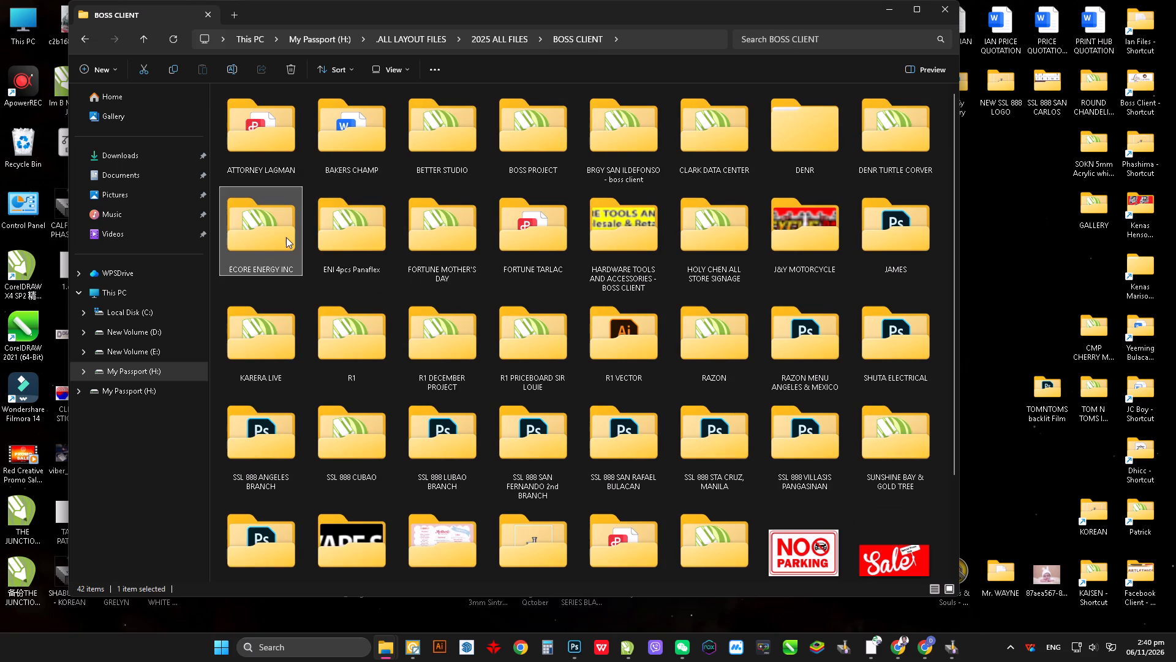
pyautogui.doubleClick(286, 237)
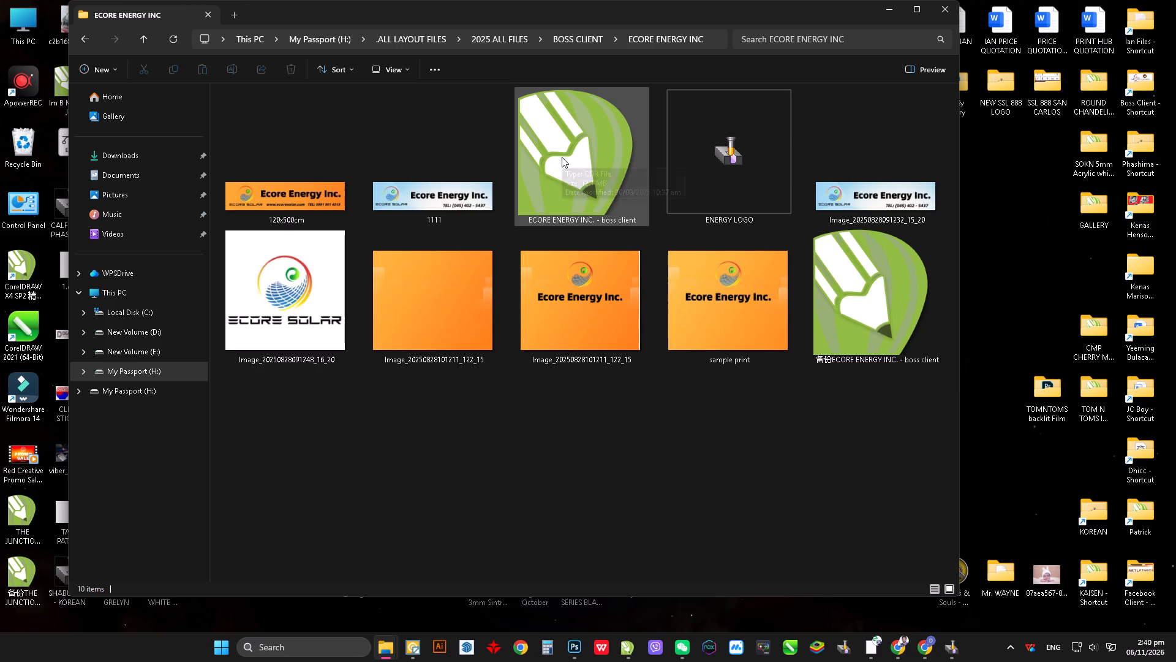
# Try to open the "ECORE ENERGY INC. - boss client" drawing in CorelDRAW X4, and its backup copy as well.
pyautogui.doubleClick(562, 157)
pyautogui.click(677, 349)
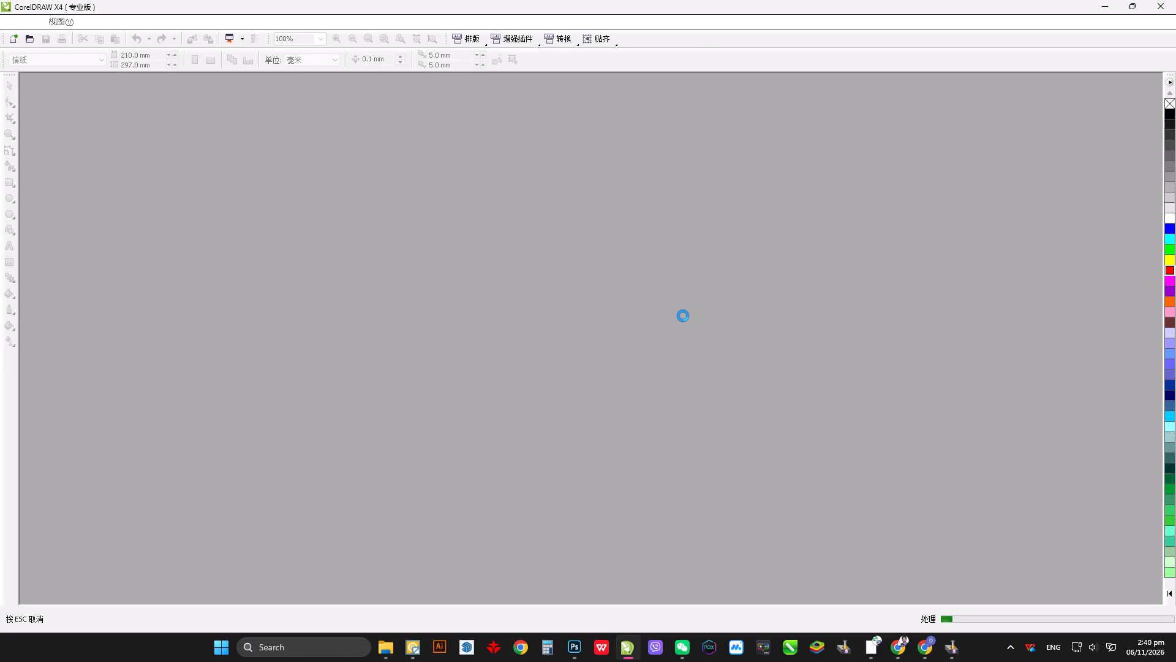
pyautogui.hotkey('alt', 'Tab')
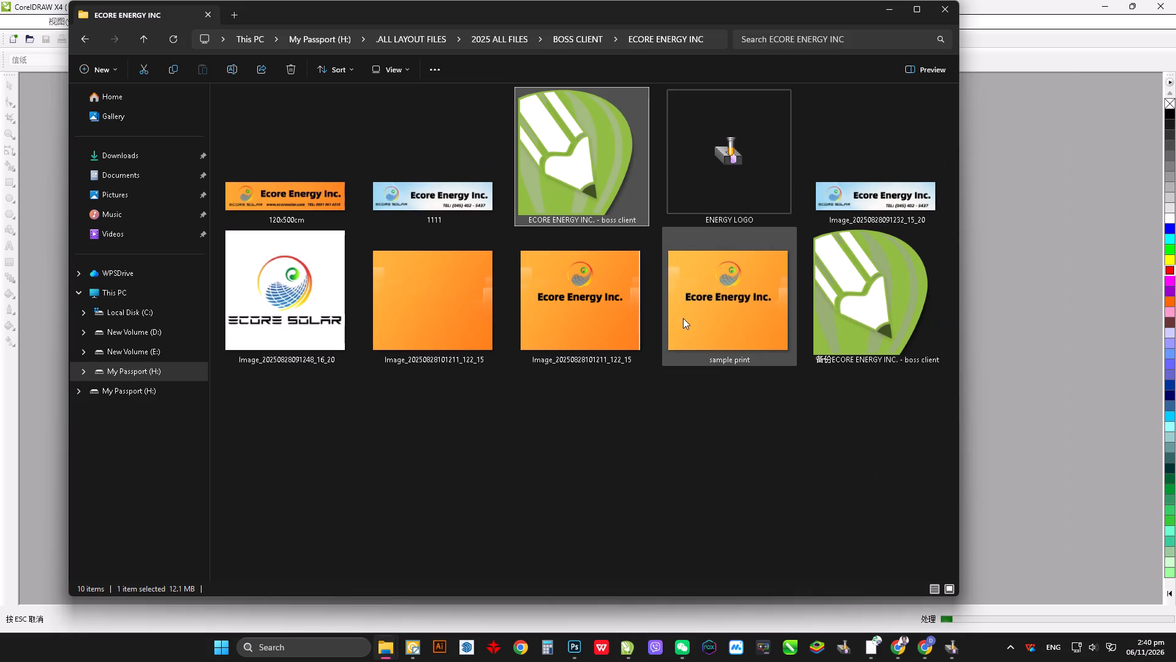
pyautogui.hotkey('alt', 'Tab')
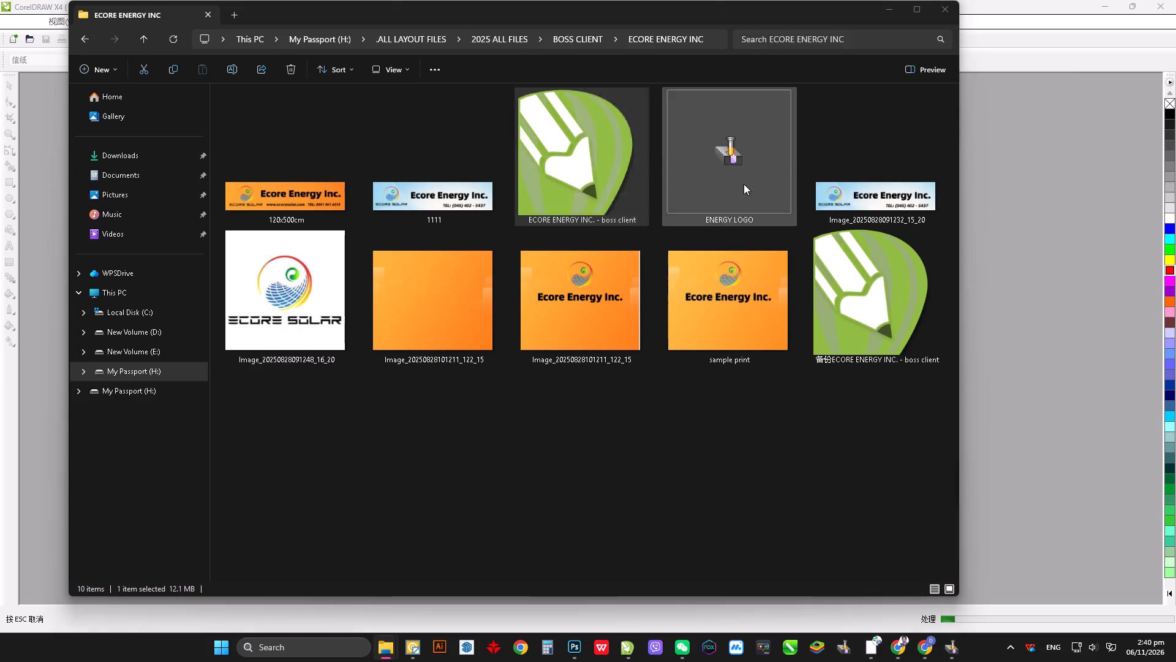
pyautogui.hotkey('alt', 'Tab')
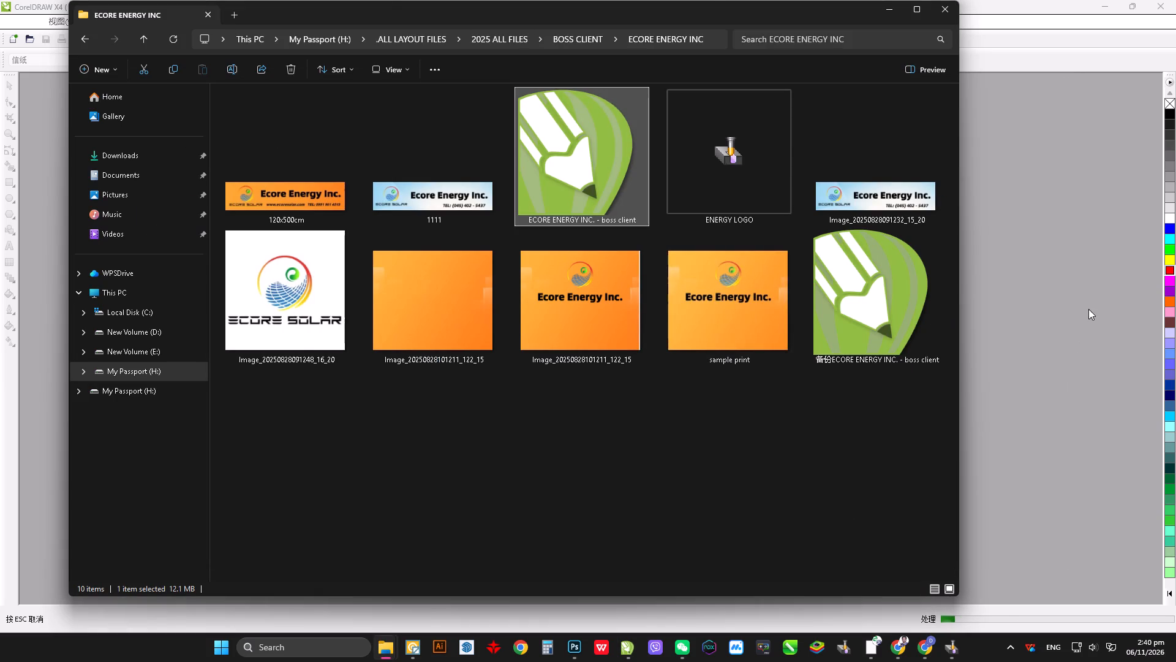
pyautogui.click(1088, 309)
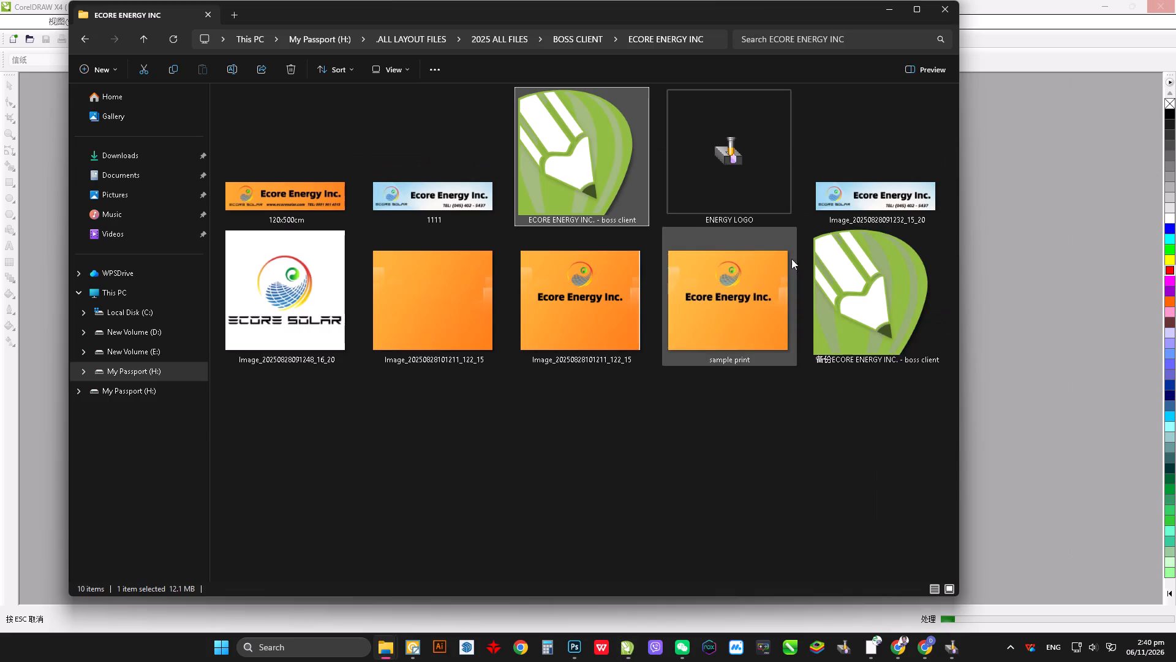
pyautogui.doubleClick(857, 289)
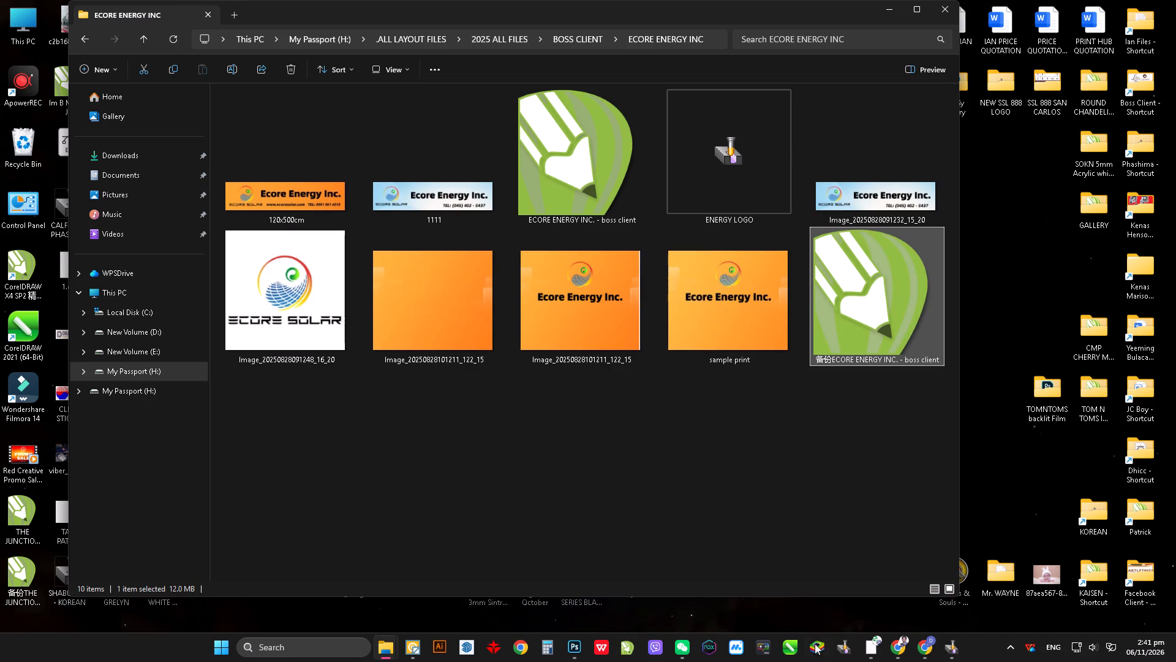
# Launch CorelDRAW 2021 and start a new document.
pyautogui.click(782, 650)
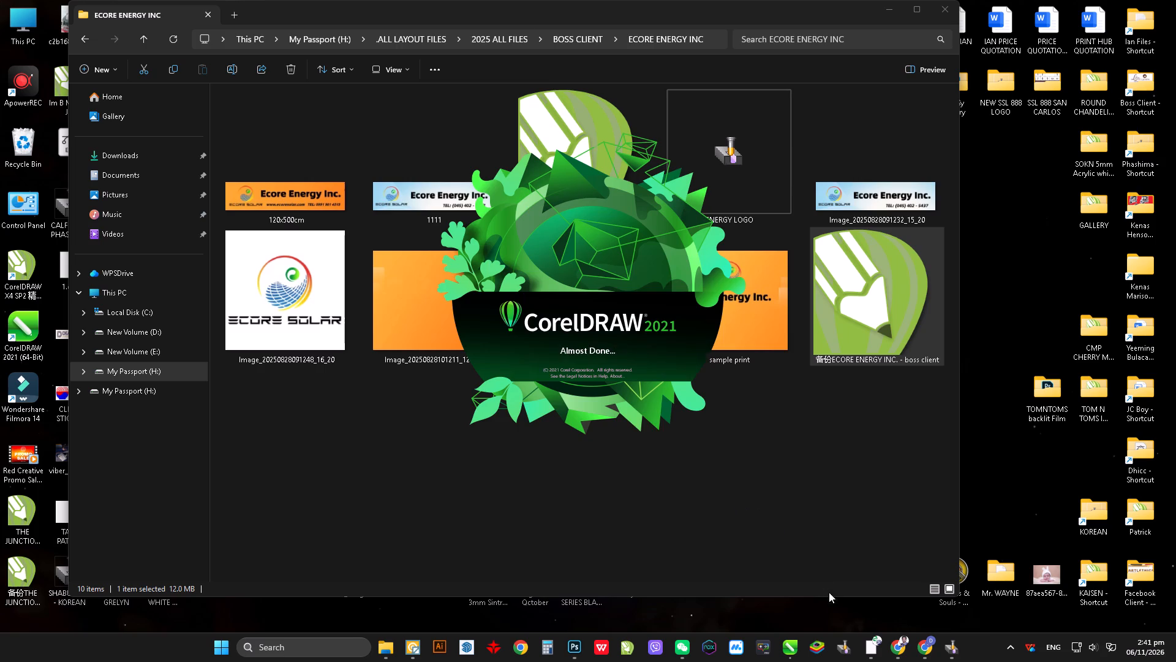
pyautogui.click(11, 20)
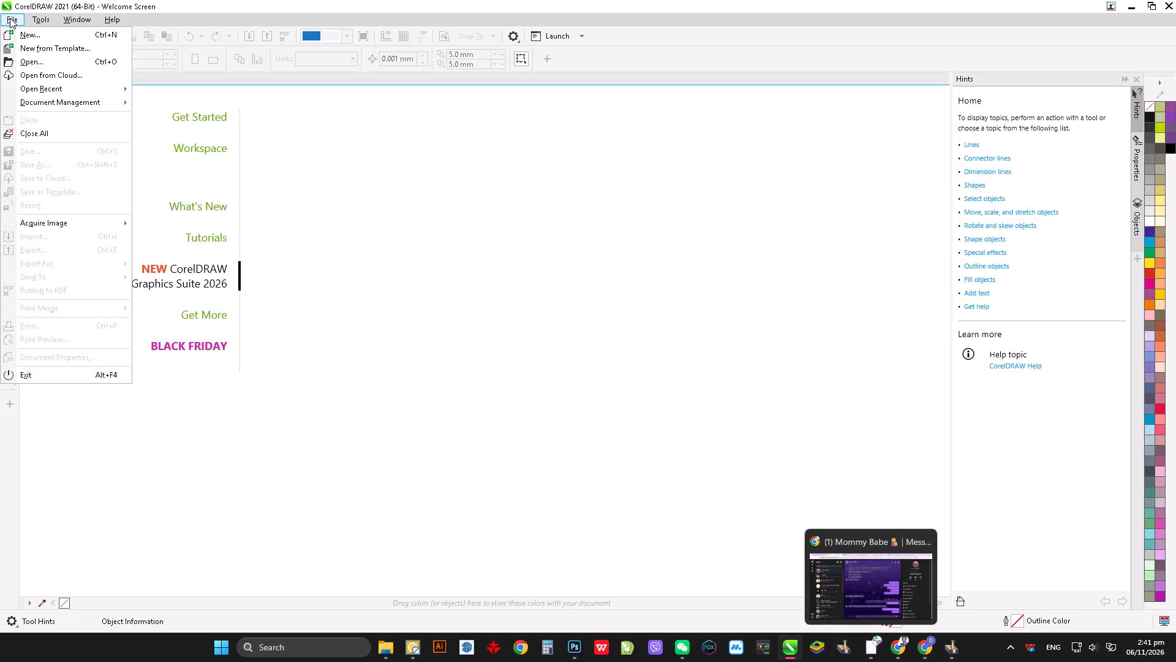
pyautogui.click(26, 30)
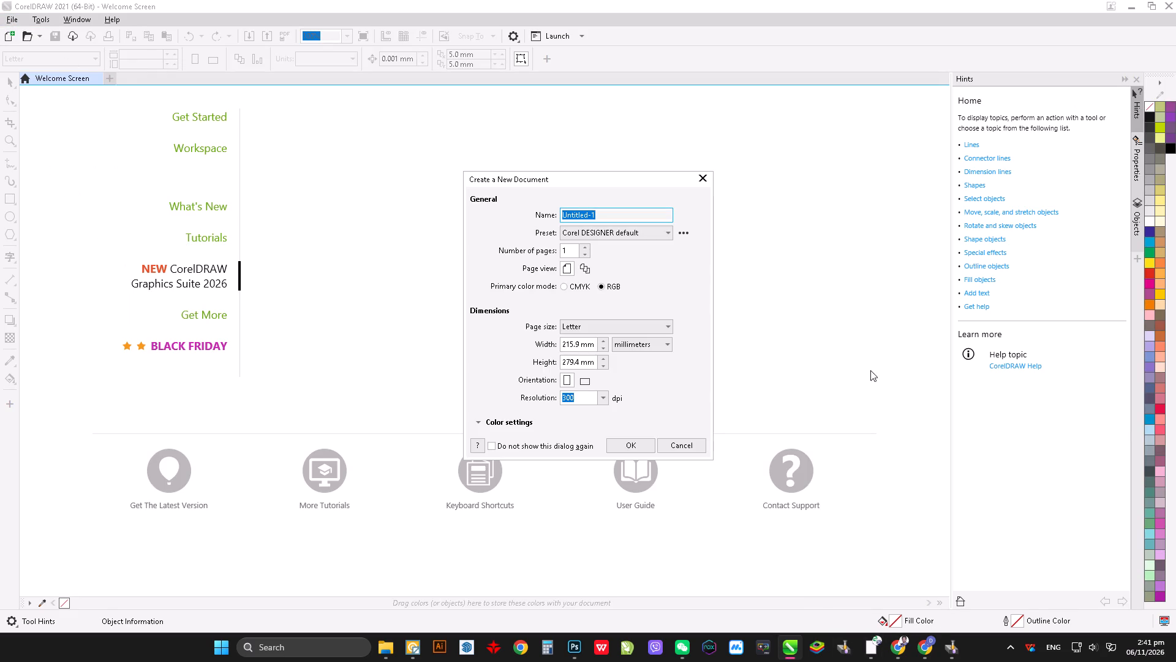
# Create the blank Untitled-1 document with the default Letter page size, RGB color mode and 300 dpi.
pyautogui.click(631, 443)
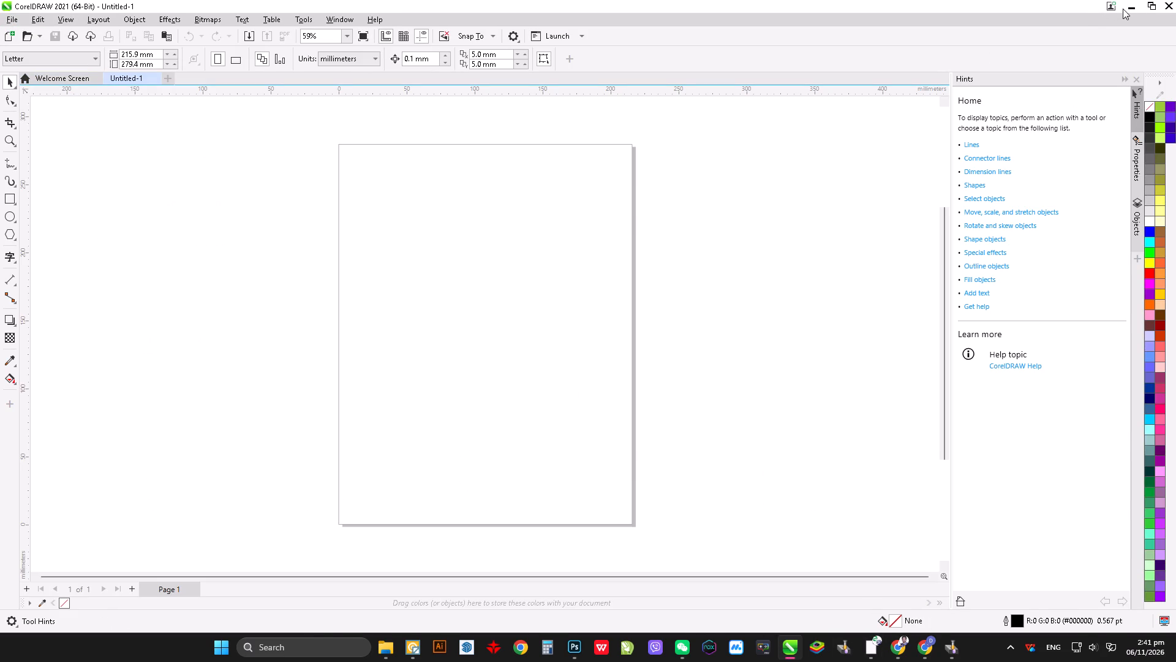
# Bring the backup copy of the "ECORE ENERGY INC. - boss client" drawing from its folder into CorelDRAW 2021.
pyautogui.click(1127, 8)
pyautogui.moveTo(881, 303); pyautogui.dragTo(797, 649)
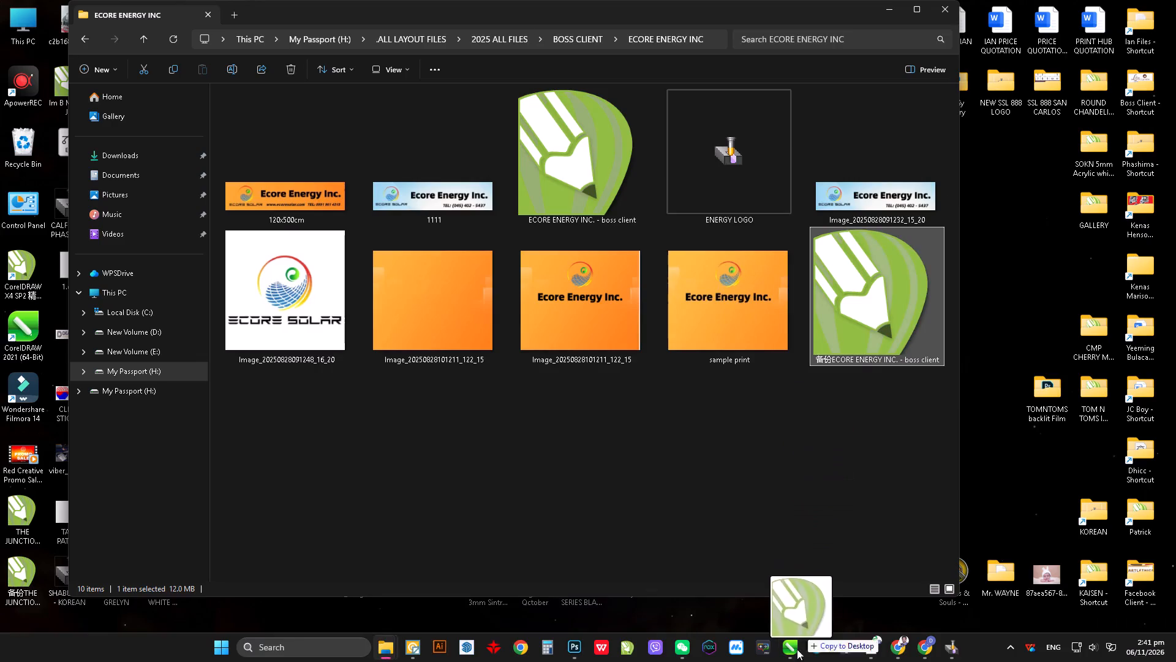
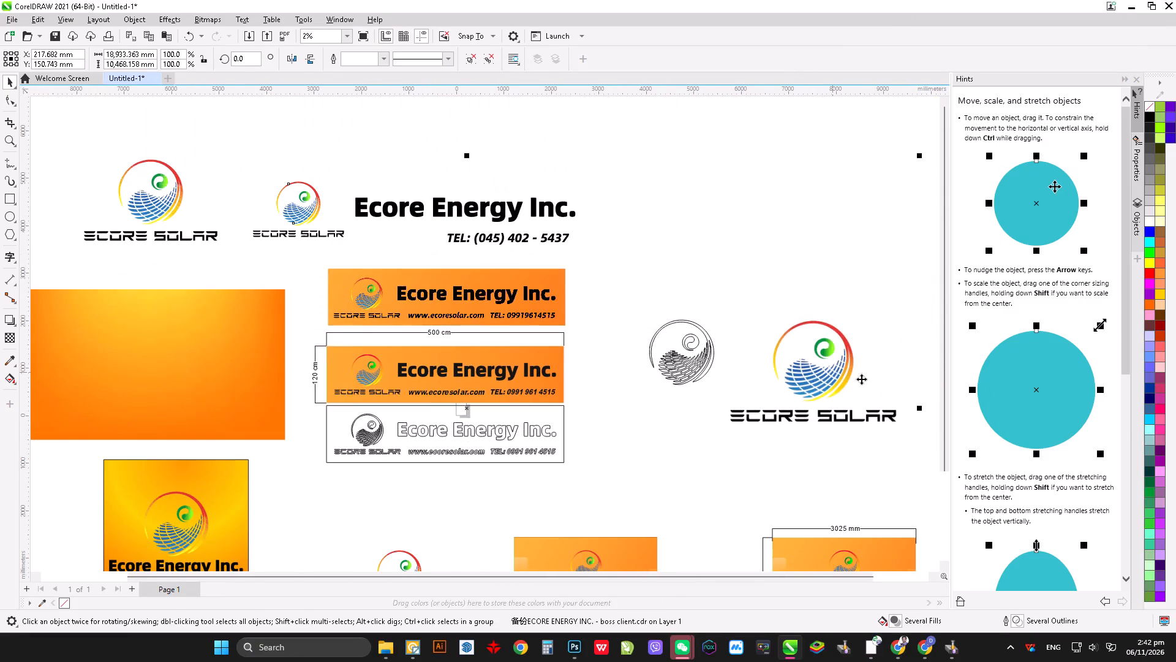
# Ungroup the imported ECORE ENERGY INC. boss client artwork and break it apart into separate objects.
pyautogui.scroll(-2, 473, 327)
pyautogui.scroll(9, 827, 376)
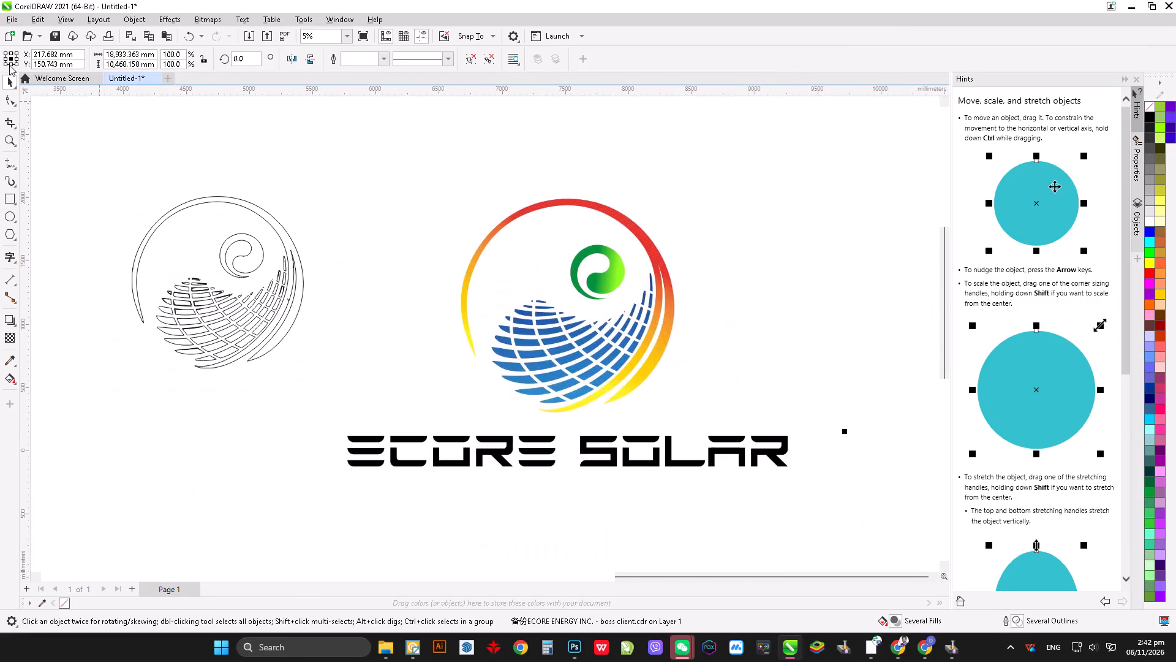
pyautogui.click(11, 78)
pyautogui.click(413, 146)
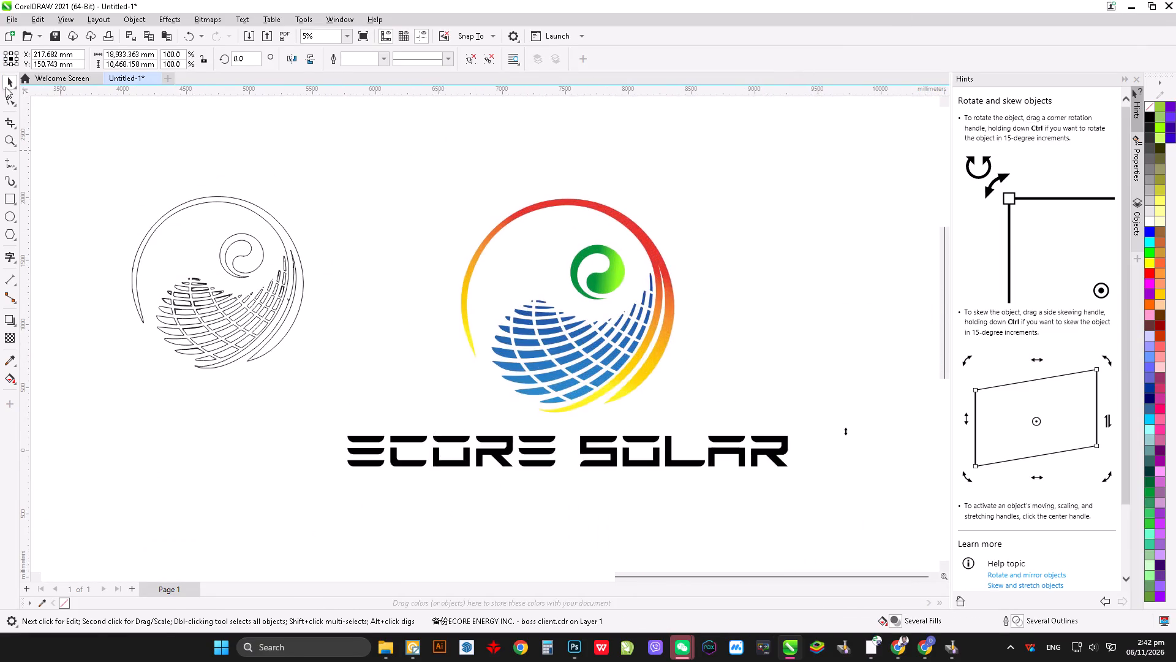
pyautogui.click(423, 148)
pyautogui.hotkey('ctrl', 'u')
pyautogui.hotkey('ctrl', 'k')
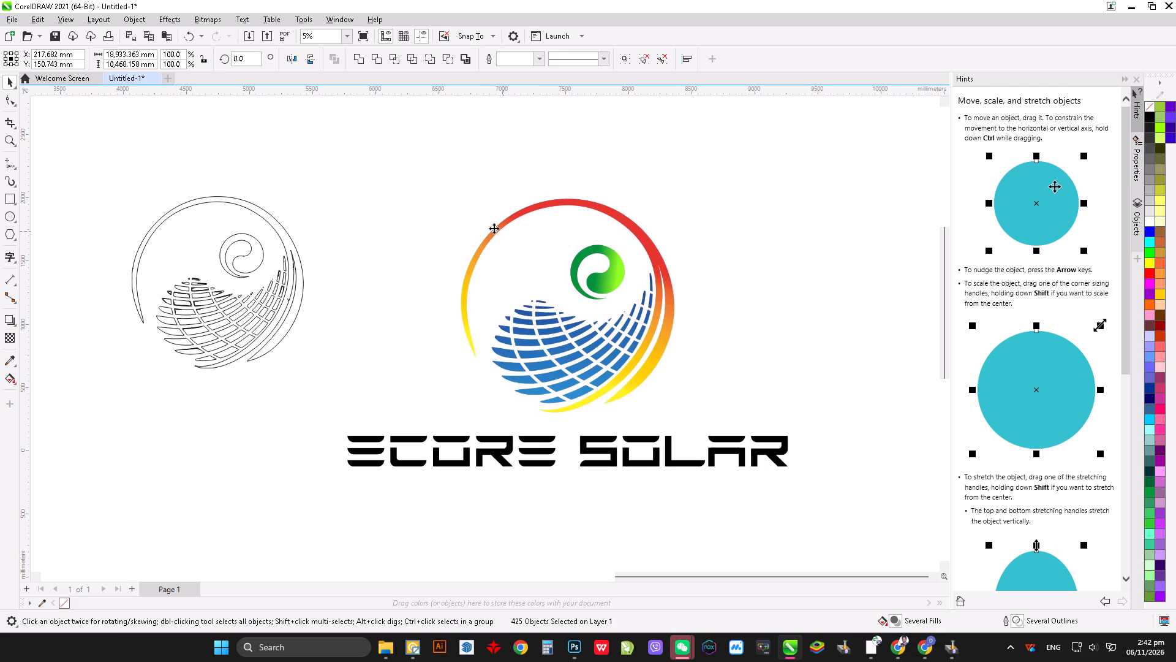
pyautogui.click(431, 172)
pyautogui.scroll(-12, 506, 286)
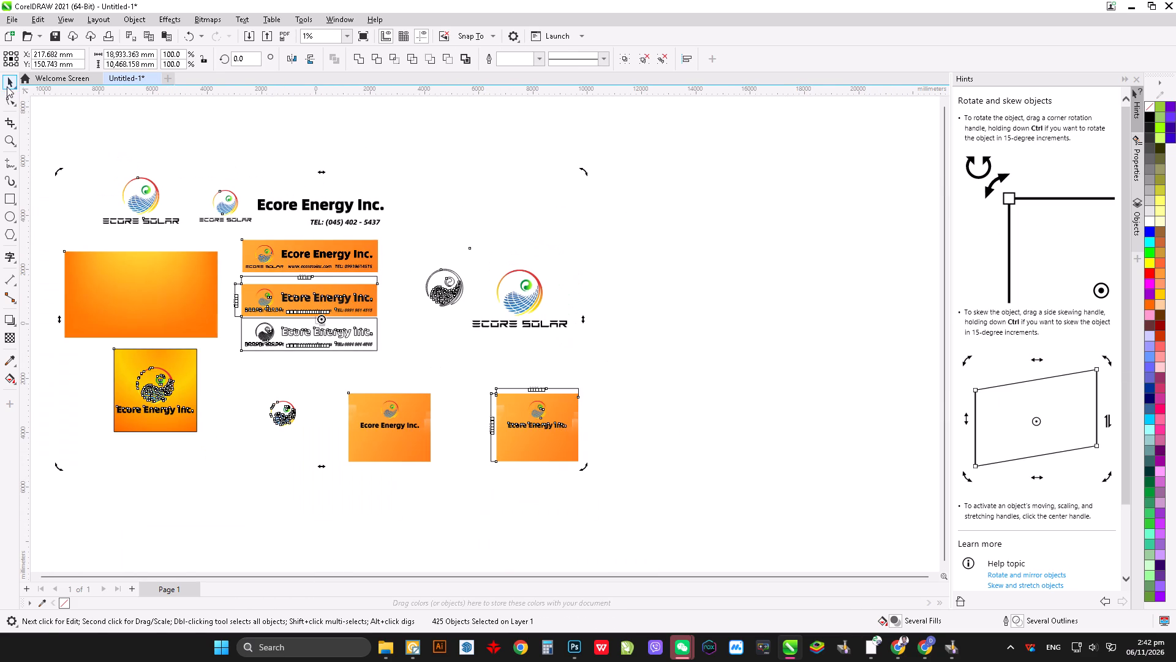
# Move the large Ecore Solar bitmap logo beside the outline emblem about 4270 mm farther right, into empty space.
pyautogui.click(10, 82)
pyautogui.click(766, 167)
pyautogui.click(505, 286)
pyautogui.scroll(4, 536, 297)
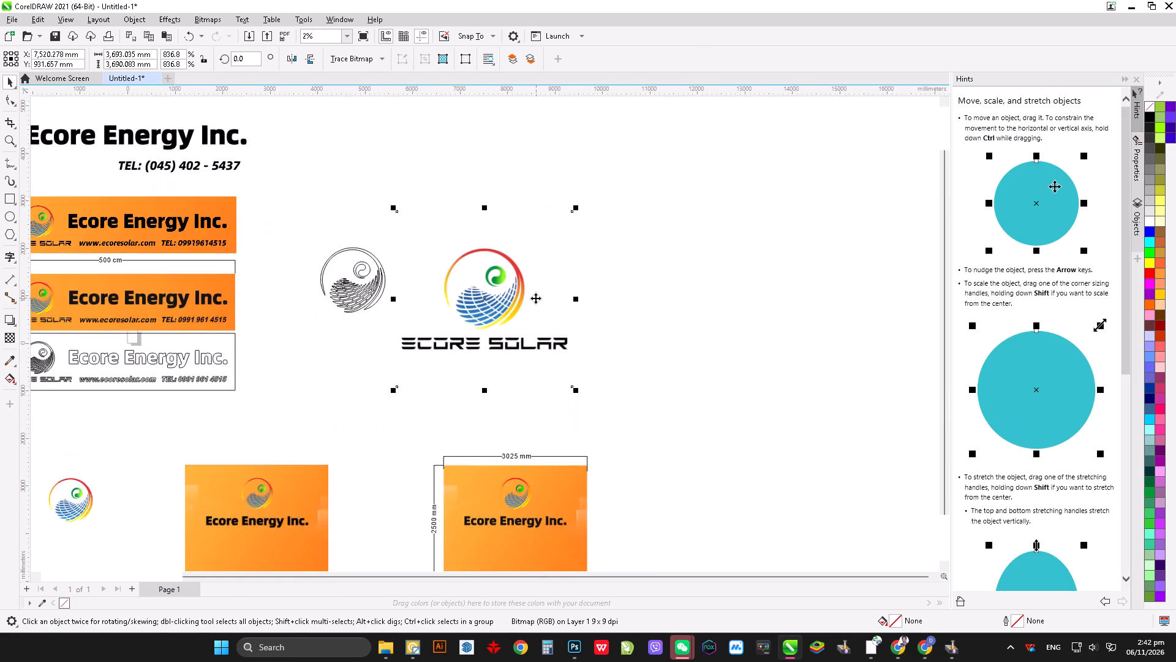
pyautogui.scroll(2, 535, 298)
pyautogui.click(664, 258)
pyautogui.moveTo(377, 181); pyautogui.dragTo(601, 352)
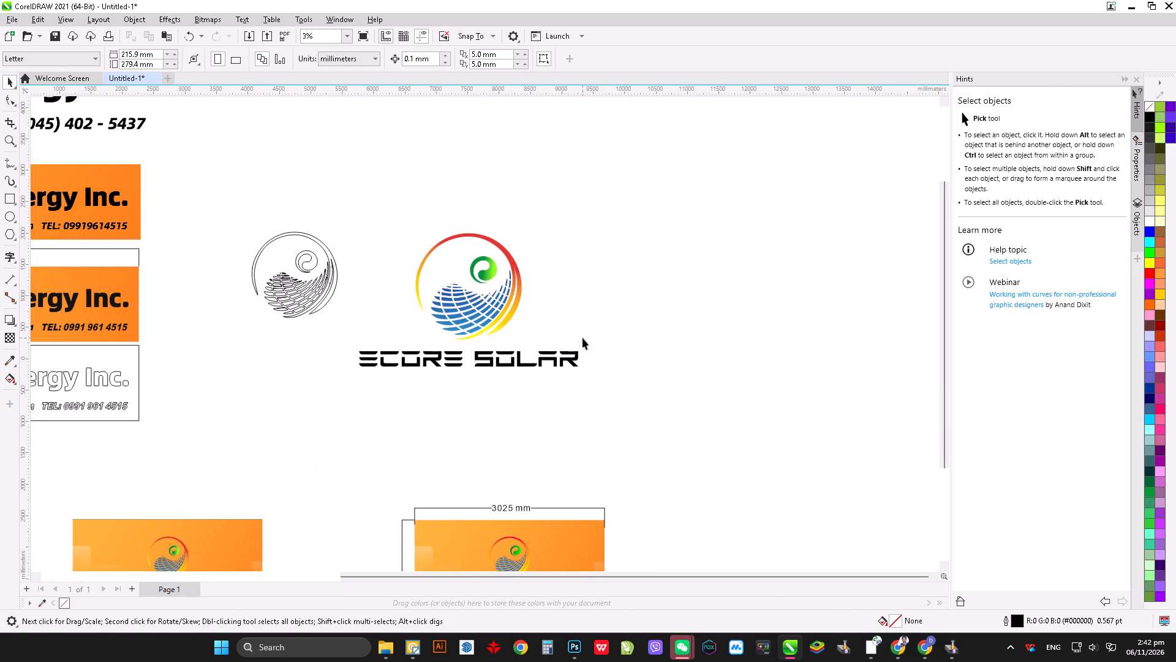
pyautogui.moveTo(484, 318); pyautogui.dragTo(752, 305)
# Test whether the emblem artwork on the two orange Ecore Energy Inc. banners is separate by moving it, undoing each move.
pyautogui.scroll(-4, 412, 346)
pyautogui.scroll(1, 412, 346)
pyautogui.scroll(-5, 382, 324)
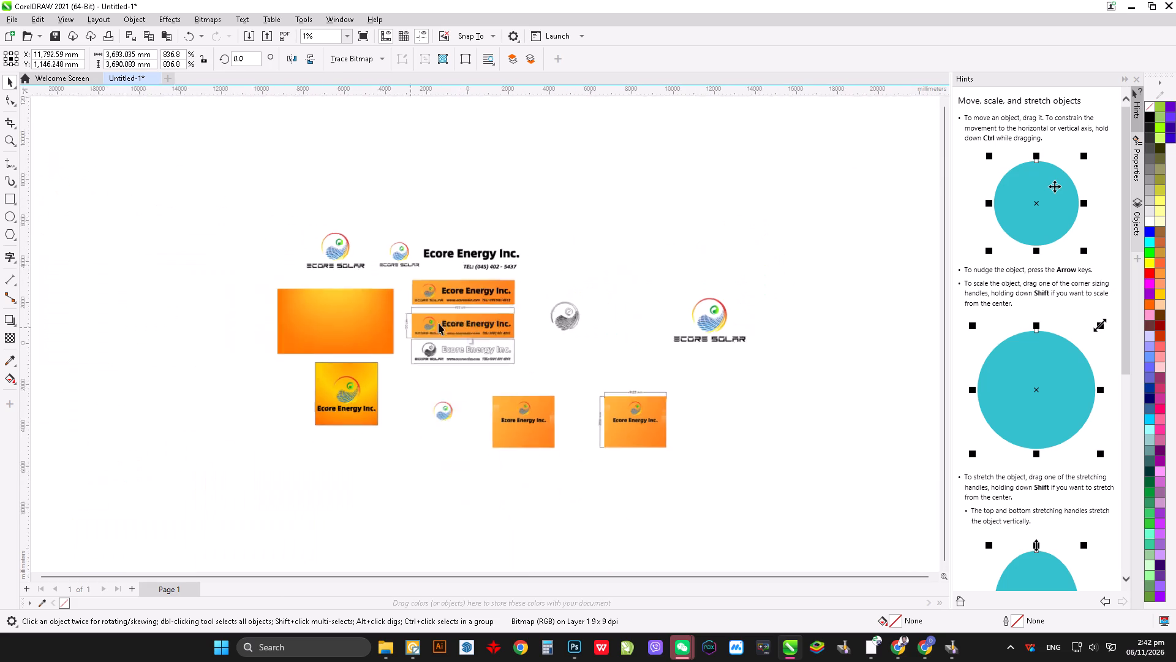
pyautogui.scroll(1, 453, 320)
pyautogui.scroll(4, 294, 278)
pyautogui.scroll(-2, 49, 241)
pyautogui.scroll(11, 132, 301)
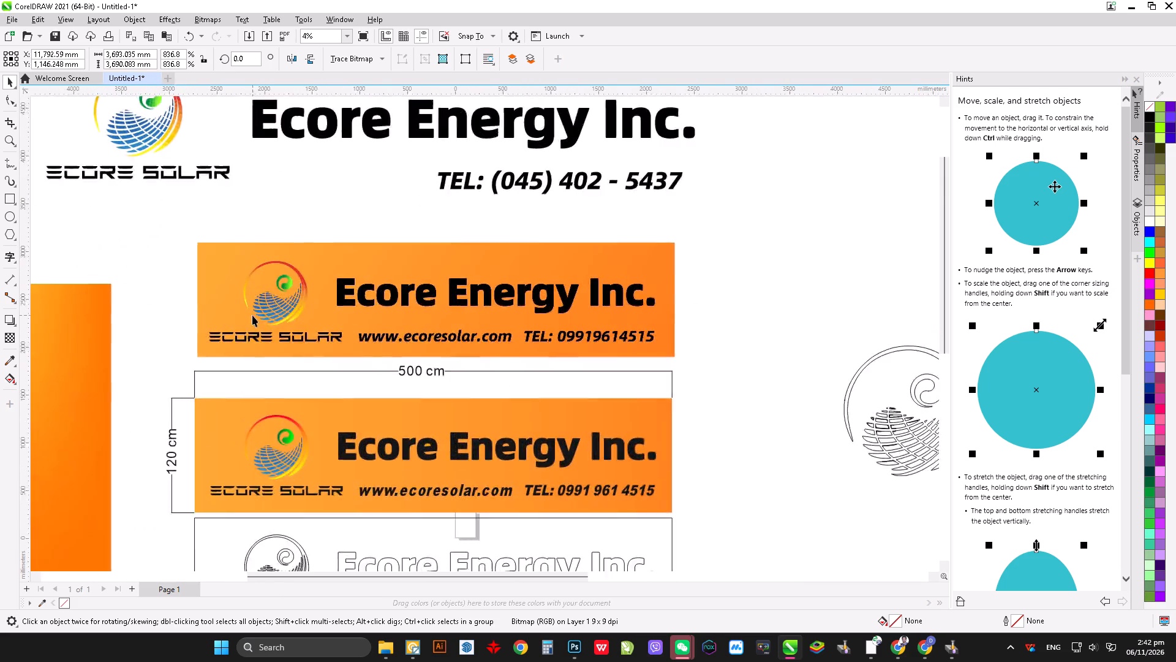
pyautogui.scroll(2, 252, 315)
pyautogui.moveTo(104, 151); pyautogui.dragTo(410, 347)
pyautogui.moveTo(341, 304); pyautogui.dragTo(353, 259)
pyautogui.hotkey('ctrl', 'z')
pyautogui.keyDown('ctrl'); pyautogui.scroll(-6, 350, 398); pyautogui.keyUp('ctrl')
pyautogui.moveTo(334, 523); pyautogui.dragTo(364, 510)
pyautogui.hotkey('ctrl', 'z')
# Select only the round emblem on the dimensioned 500 × 120 cm orange banner and start exporting it, bringing up the file format choices.
pyautogui.scroll(7, 311, 552)
pyautogui.scroll(-3, 508, 202)
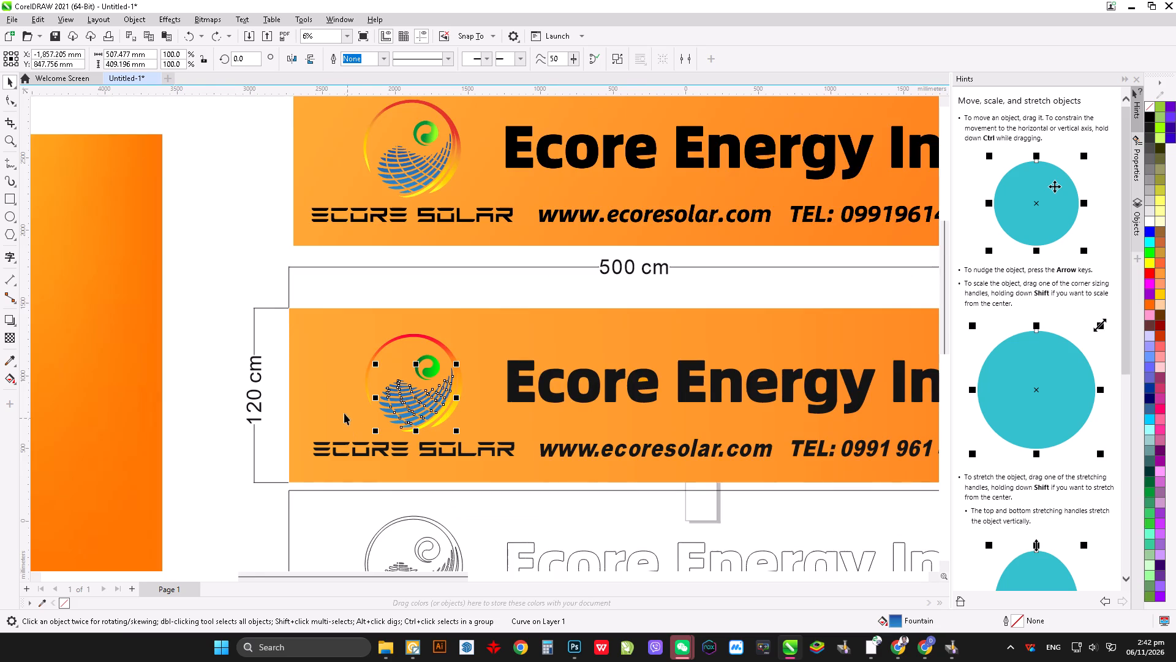
pyautogui.scroll(2, 342, 406)
pyautogui.click(356, 262)
pyautogui.moveTo(326, 256); pyautogui.dragTo(527, 449)
pyautogui.hotkey('ctrl', 'e')
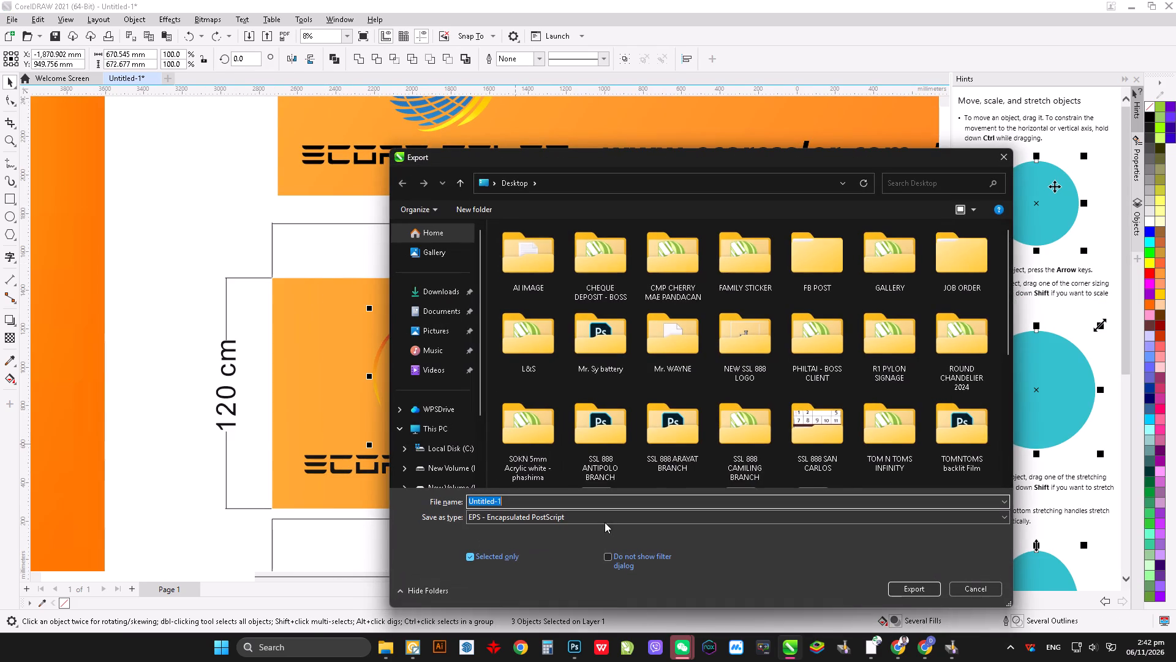
pyautogui.click(603, 517)
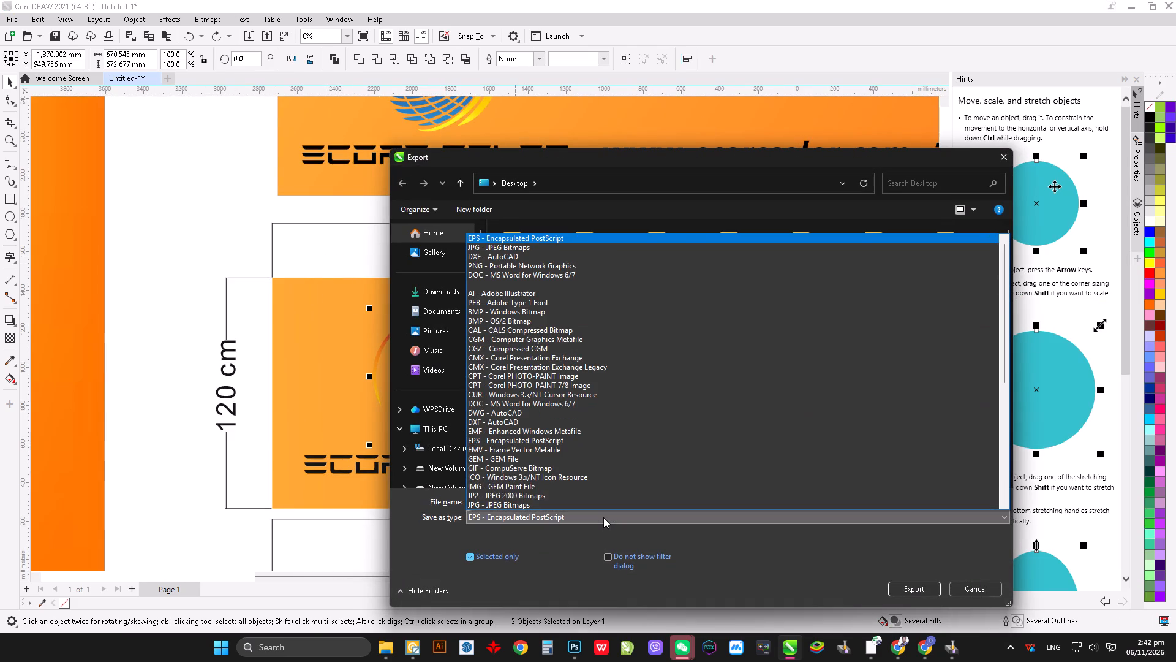